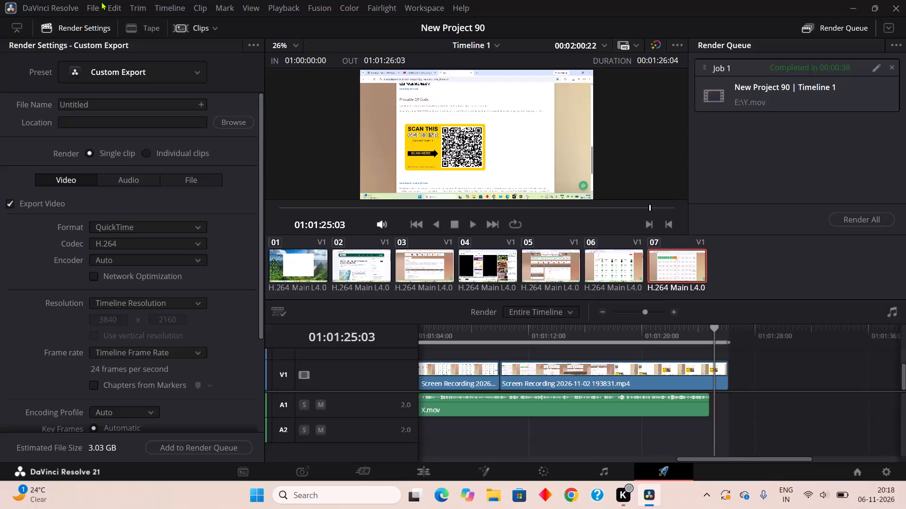
Create a new project, keeping the suggested name and media location.
click(98, 2)
click(91, 6)
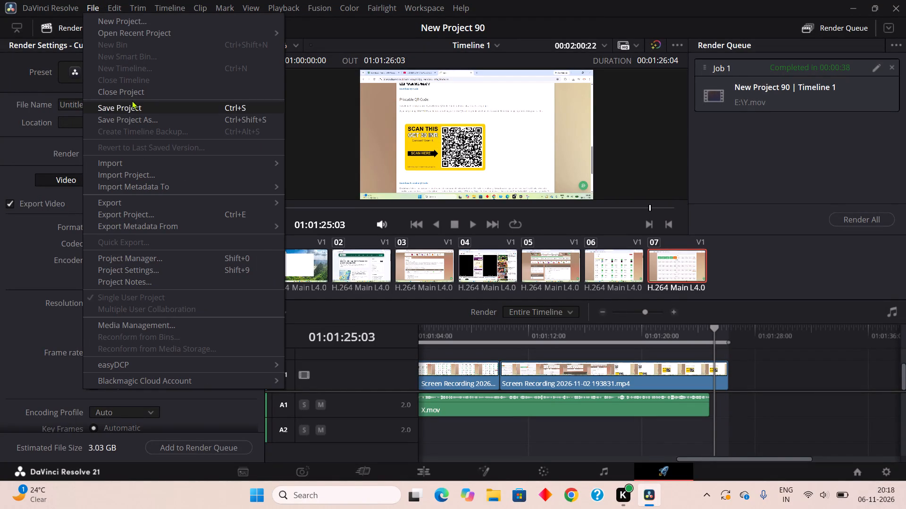
click(141, 19)
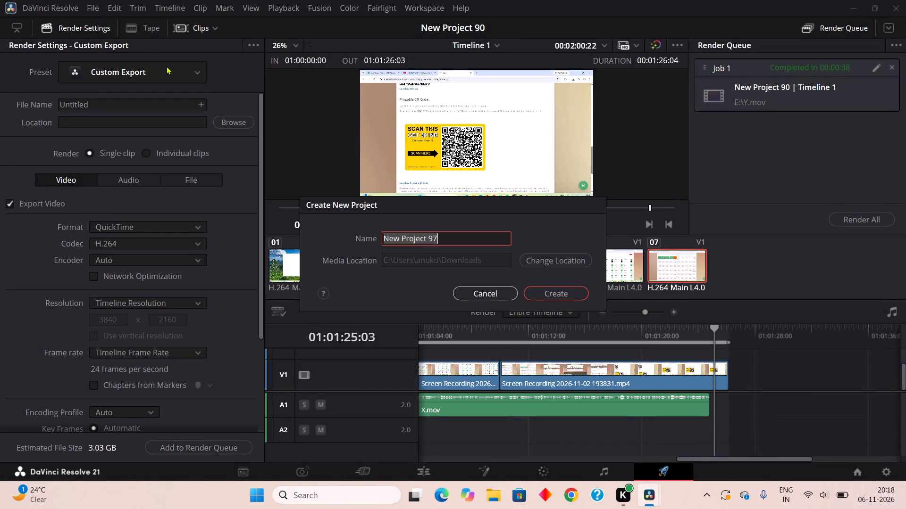
click(552, 294)
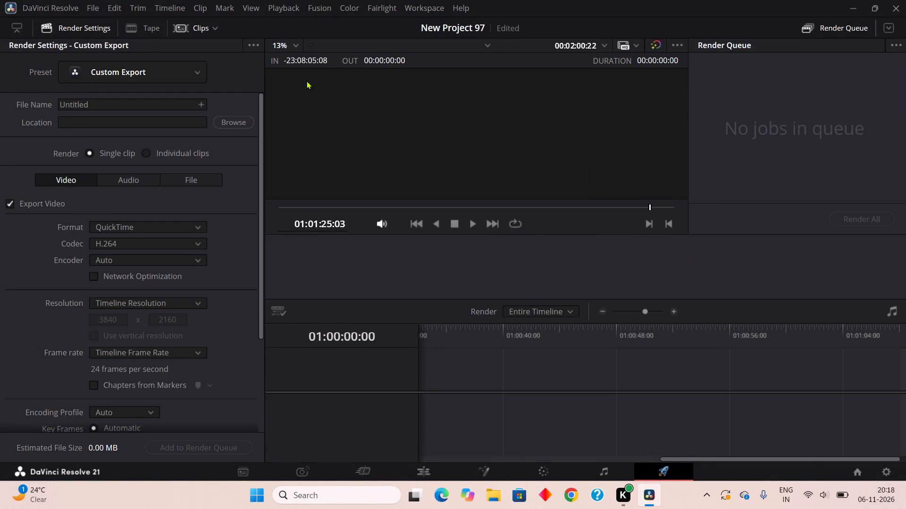
On the Edit page, import the folk22 audio file from the windows (E:) drive into the Master bin.
click(422, 471)
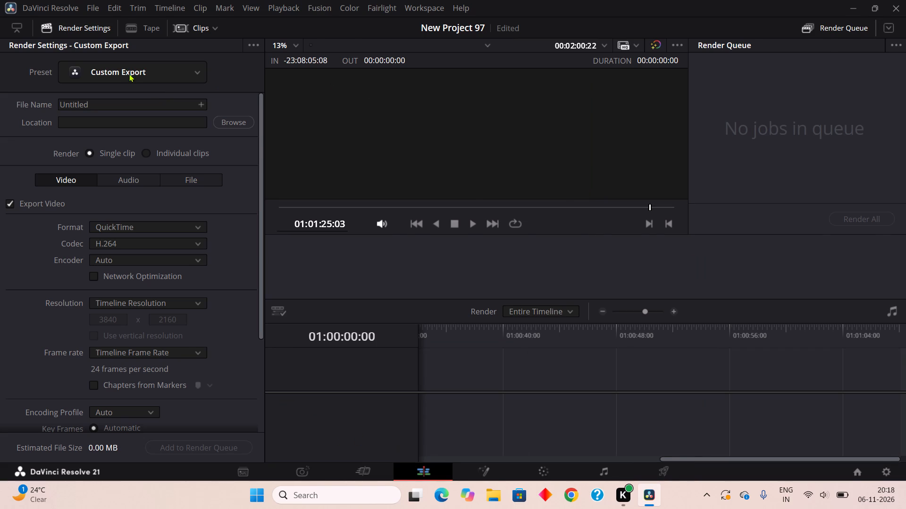
click(93, 1)
click(89, 8)
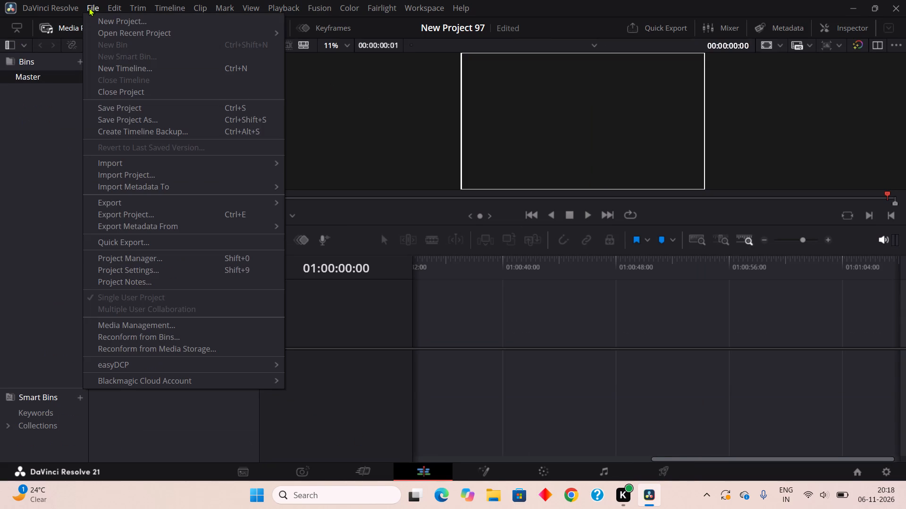
click(137, 162)
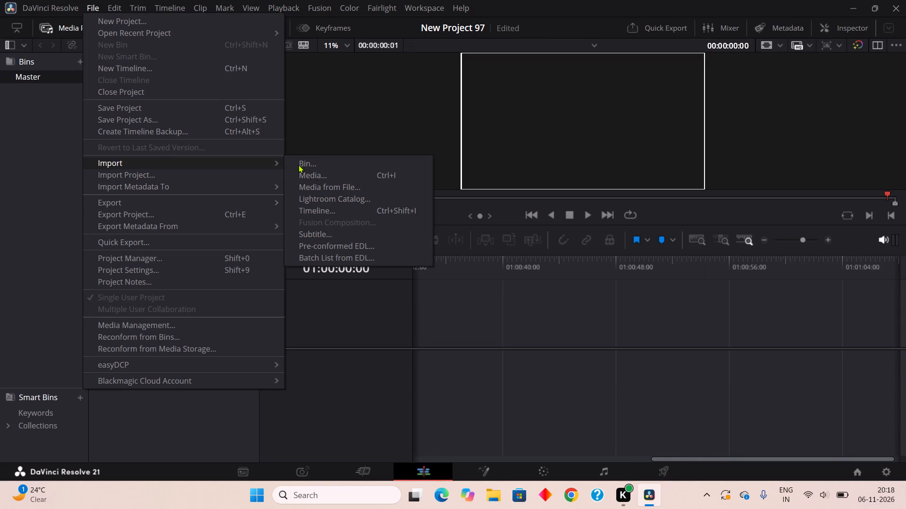
click(329, 179)
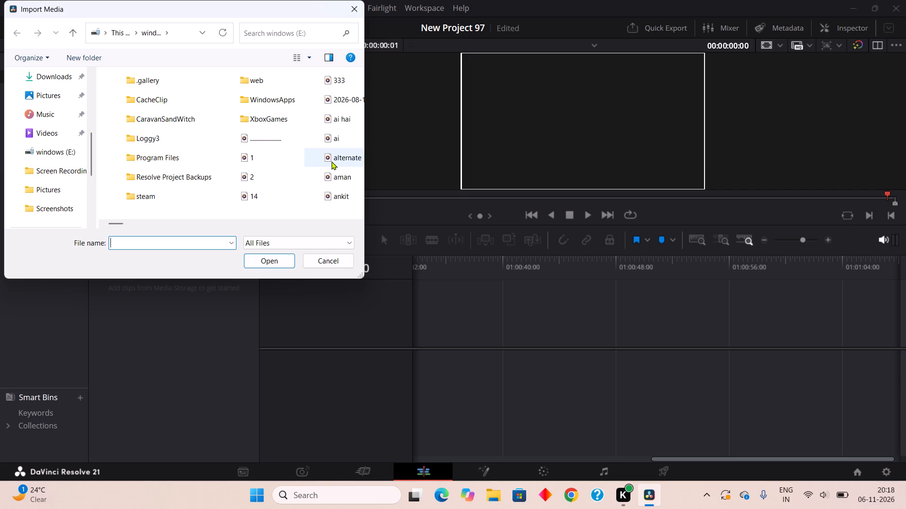
scroll(230, 109, down, 1)
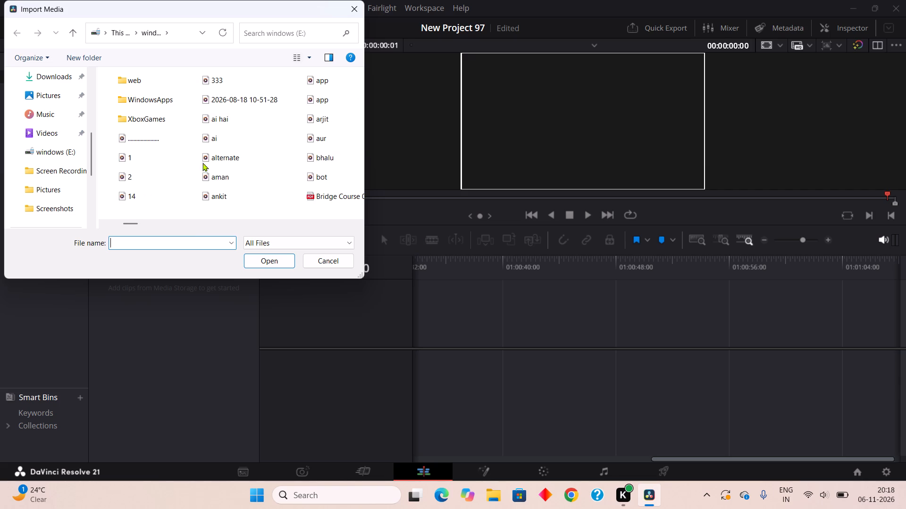
scroll(182, 170, down, 2)
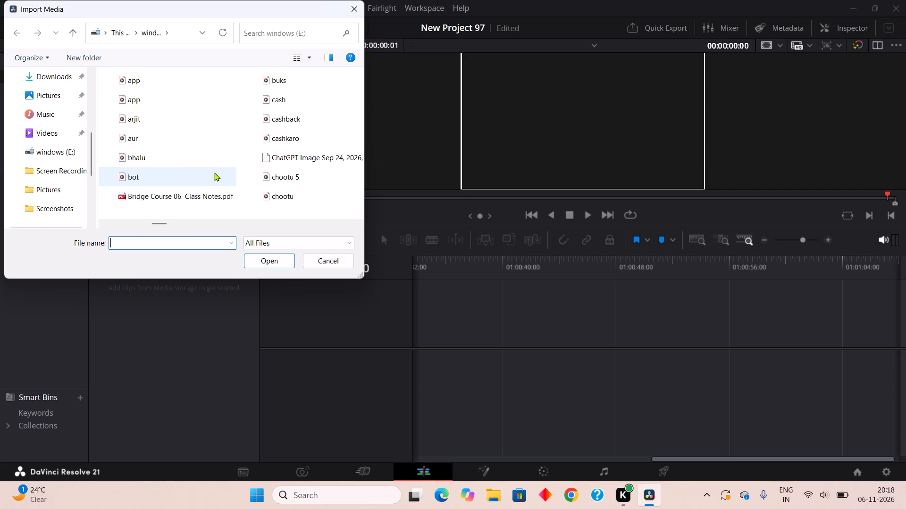
scroll(212, 172, down, 2)
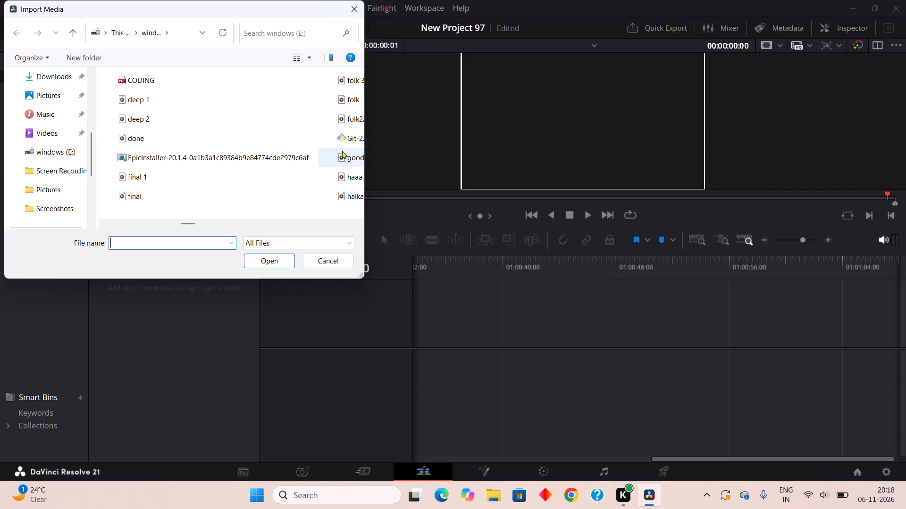
click(348, 124)
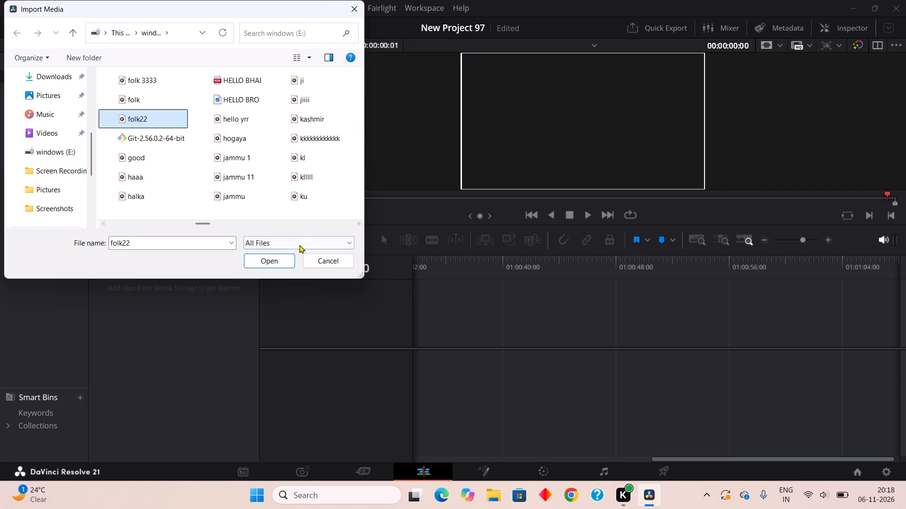
click(281, 256)
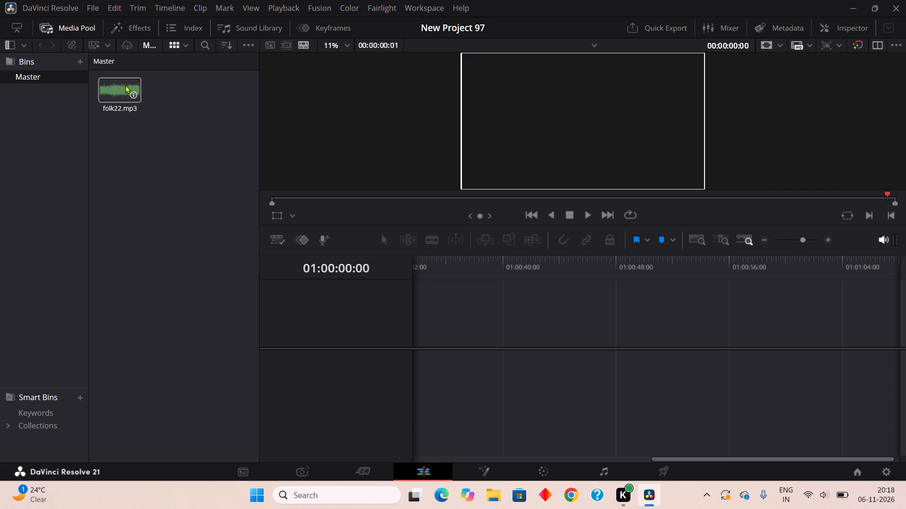
Place folk22.mp3 at the very start of a new timeline, on the Audio 1 track.
drag(115, 87, 415, 328)
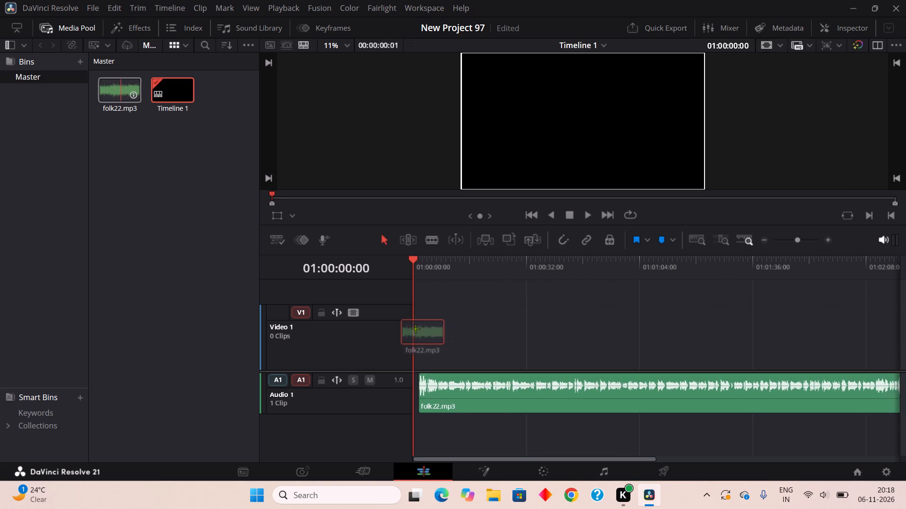
drag(415, 328, 396, 328)
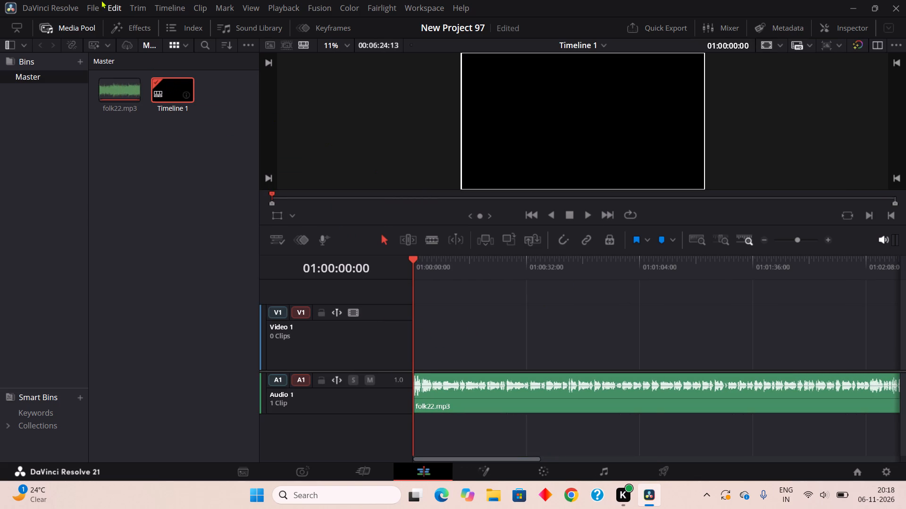
click(90, 2)
click(92, 5)
click(121, 161)
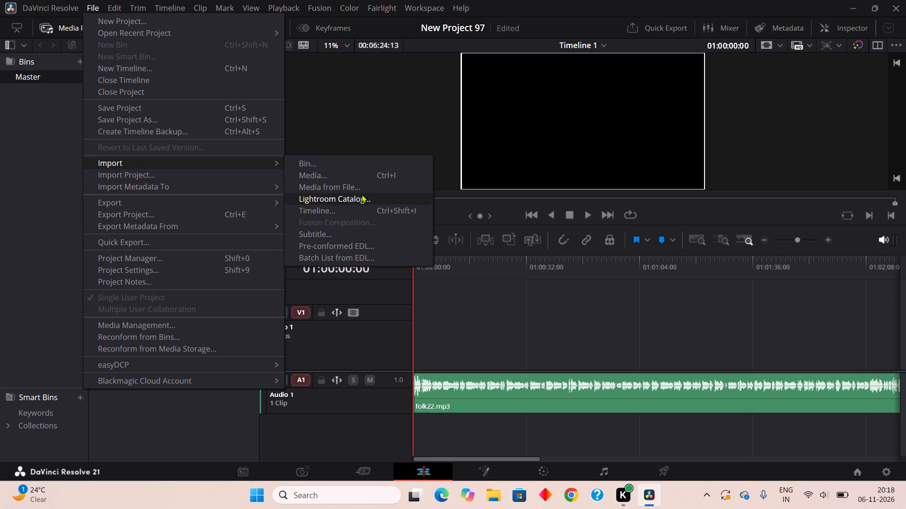
double_click(347, 170)
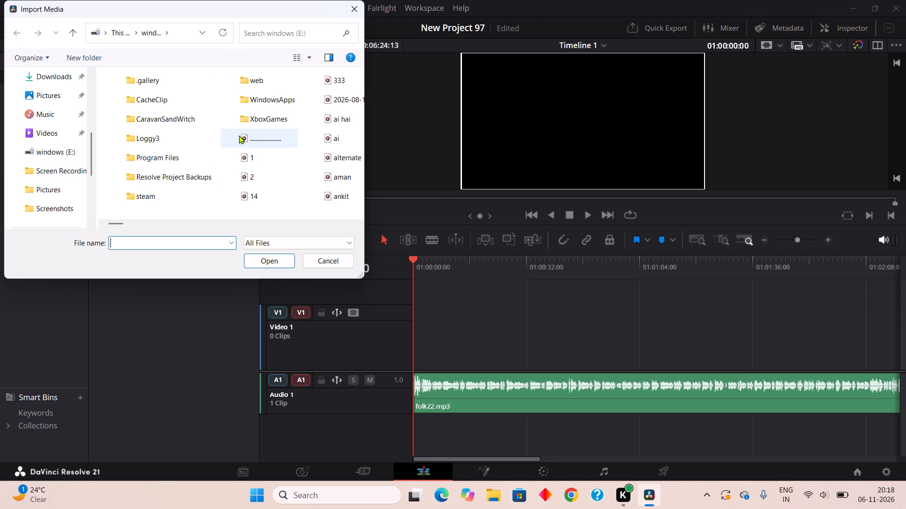
click(239, 135)
scroll(217, 166, down, 1)
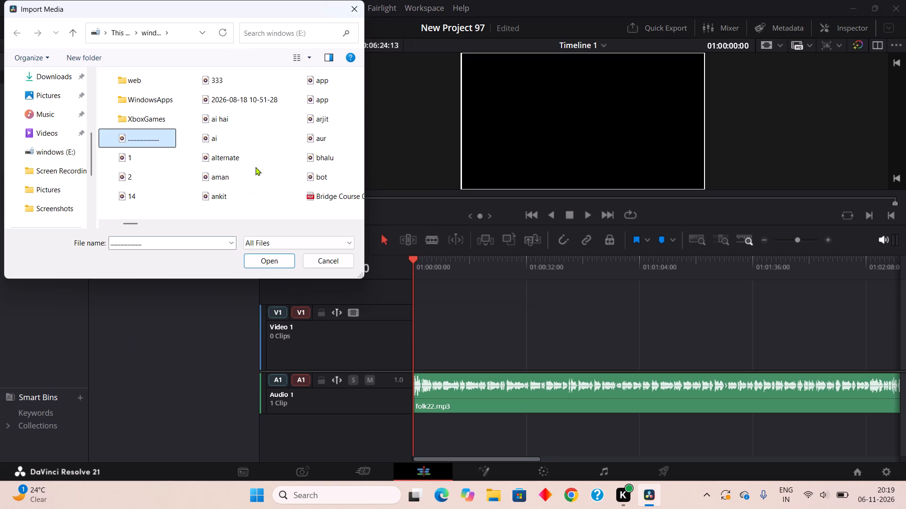
scroll(257, 167, down, 1)
scroll(256, 155, up, 2)
scroll(261, 147, down, 1)
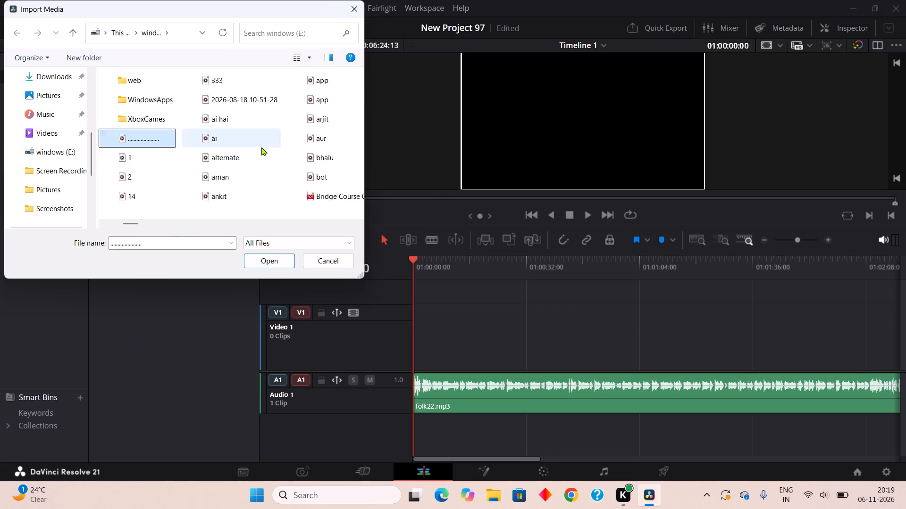
click(270, 99)
click(277, 264)
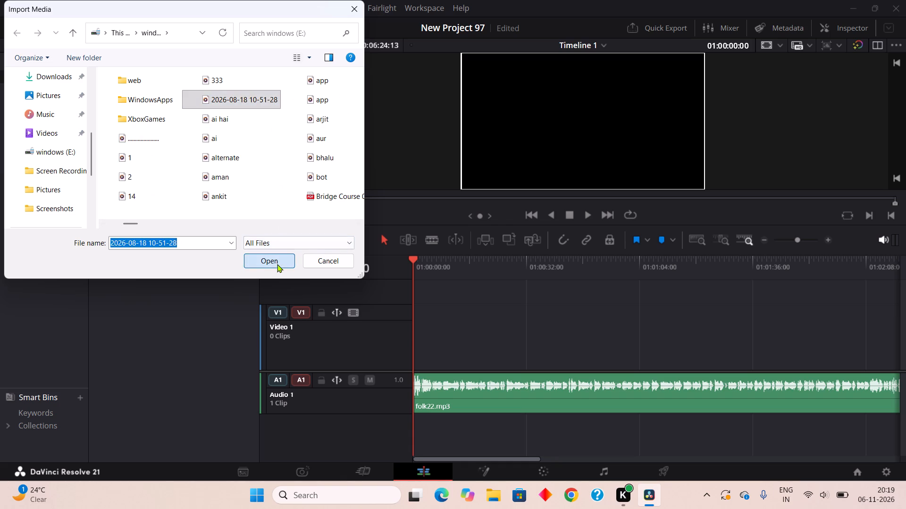
drag(124, 99, 174, 115)
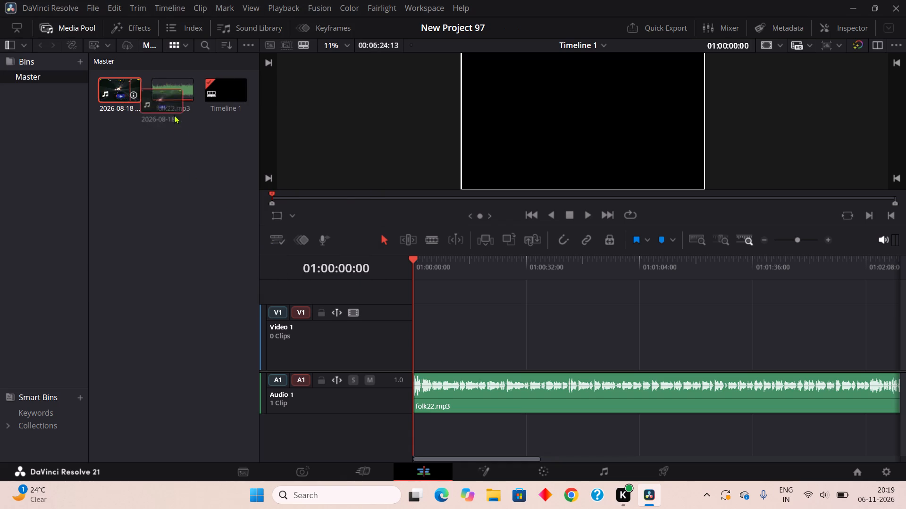
drag(174, 115, 423, 286)
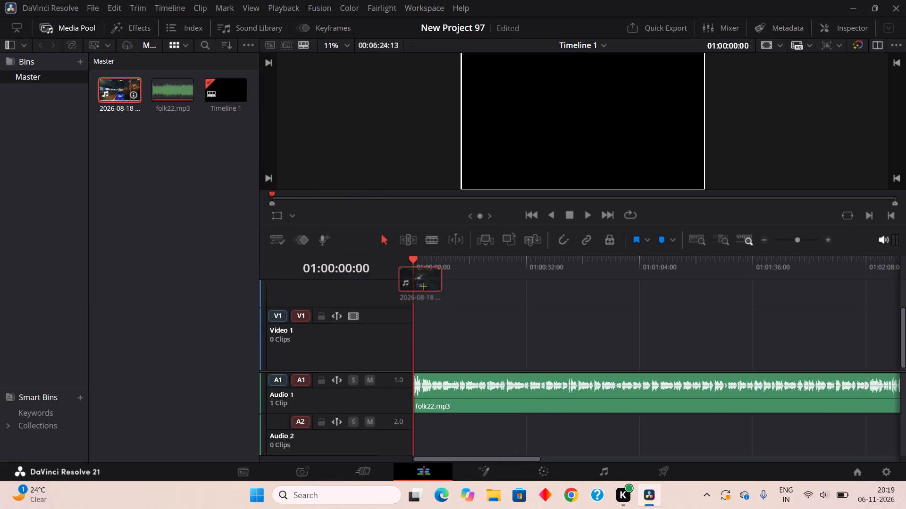
drag(423, 286, 400, 303)
Remove the video's own sound from the Audio 2 track, keeping its picture on Video 2.
right_click(439, 421)
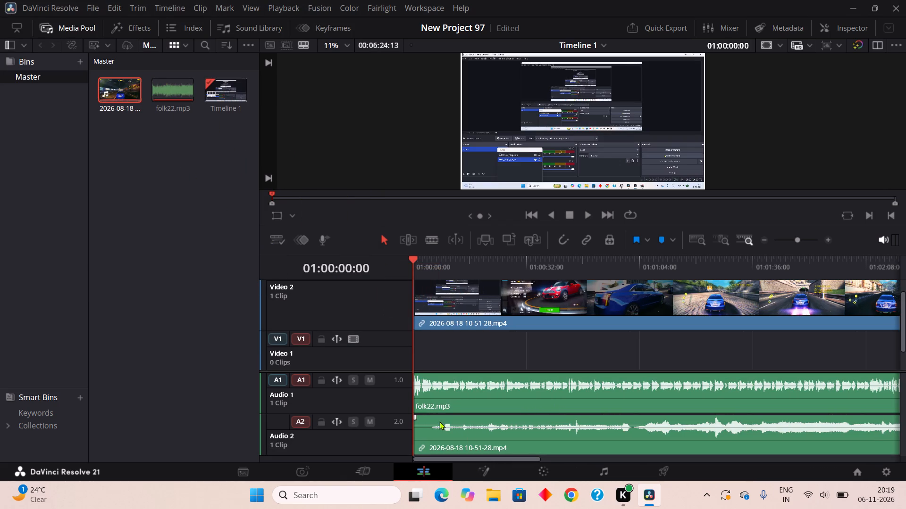
click(479, 202)
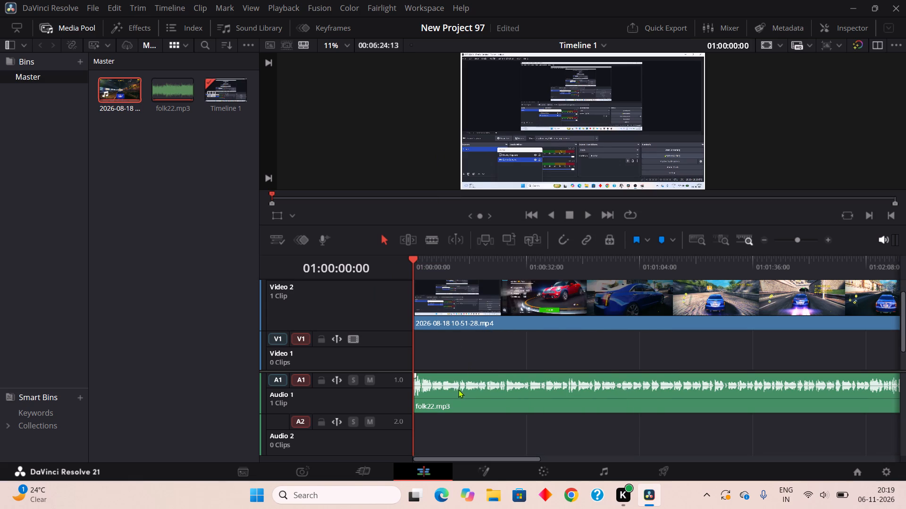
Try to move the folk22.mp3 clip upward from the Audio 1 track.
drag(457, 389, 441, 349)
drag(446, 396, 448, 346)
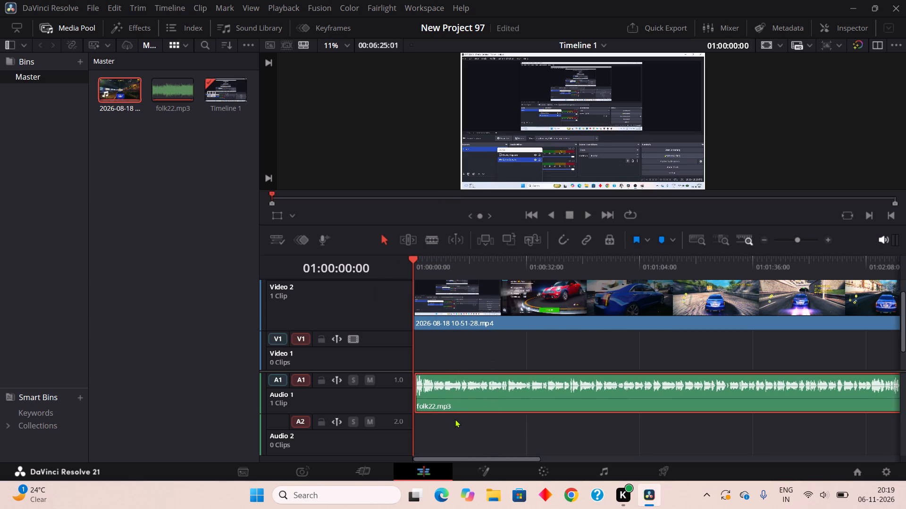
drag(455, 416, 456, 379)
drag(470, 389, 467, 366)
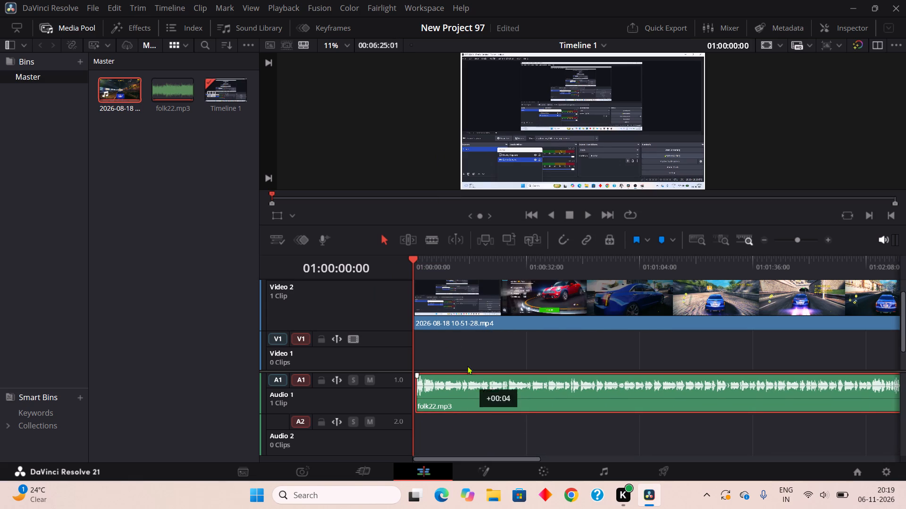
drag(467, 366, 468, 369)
drag(449, 302, 442, 325)
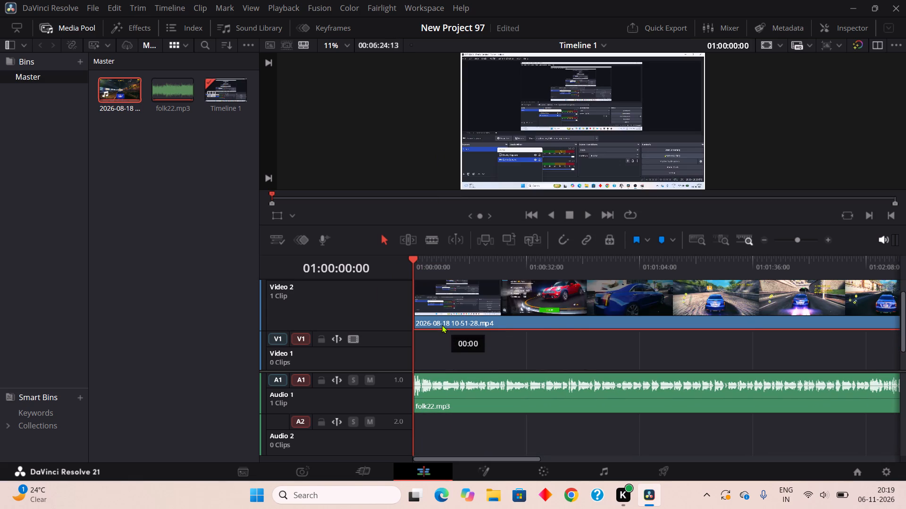
drag(442, 325, 433, 337)
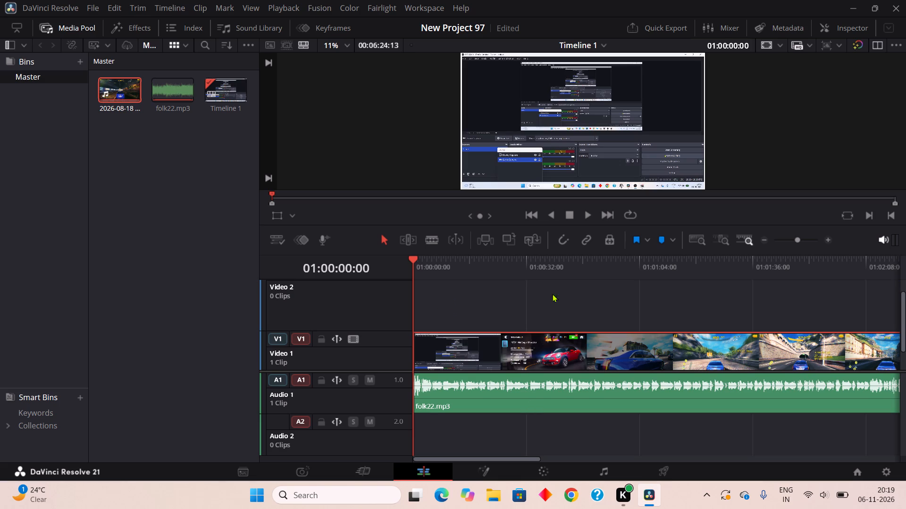
Blade folk22.mp3 about 3 frames after its start and ripple cut the short silent opening piece.
click(829, 242)
click(829, 242)
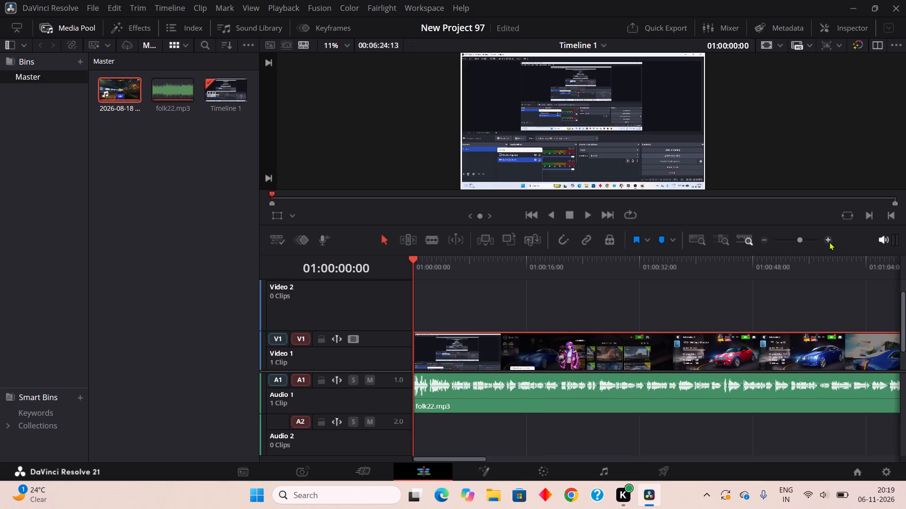
click(829, 242)
click(829, 242)
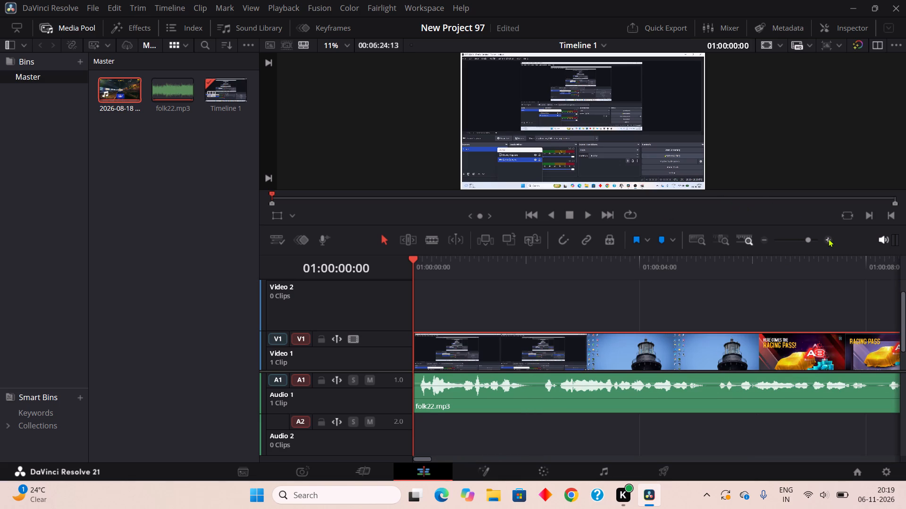
click(828, 238)
click(828, 238)
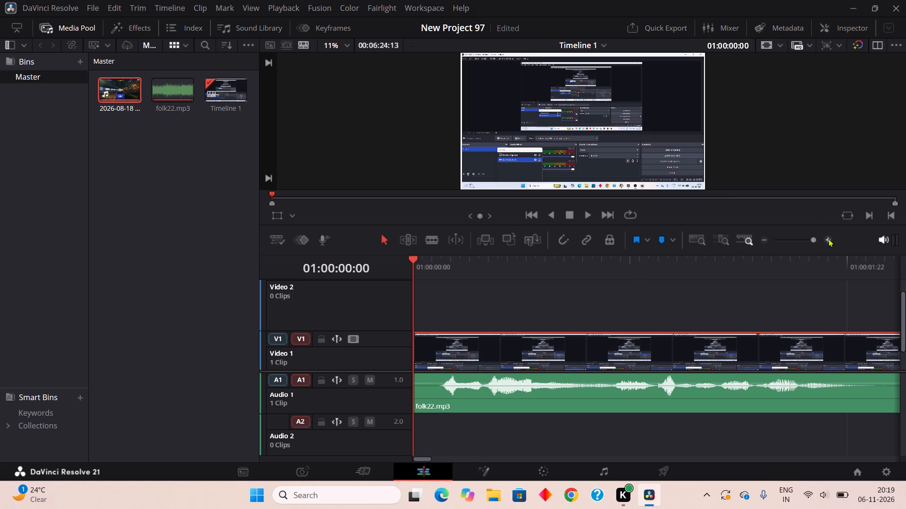
click(428, 243)
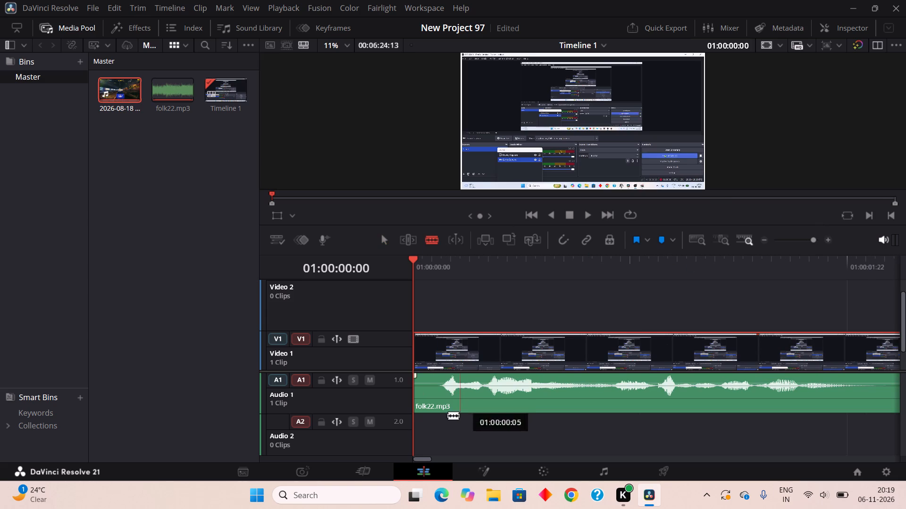
click(446, 407)
right_click(431, 410)
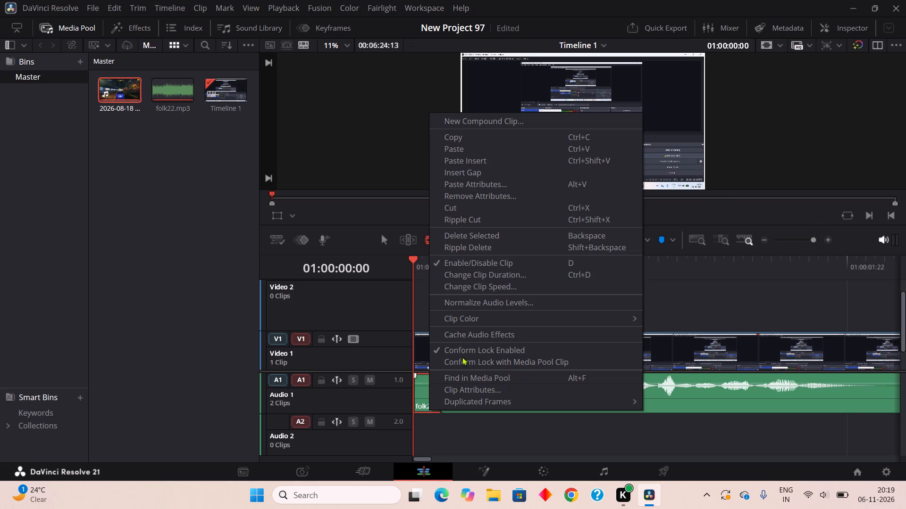
click(456, 218)
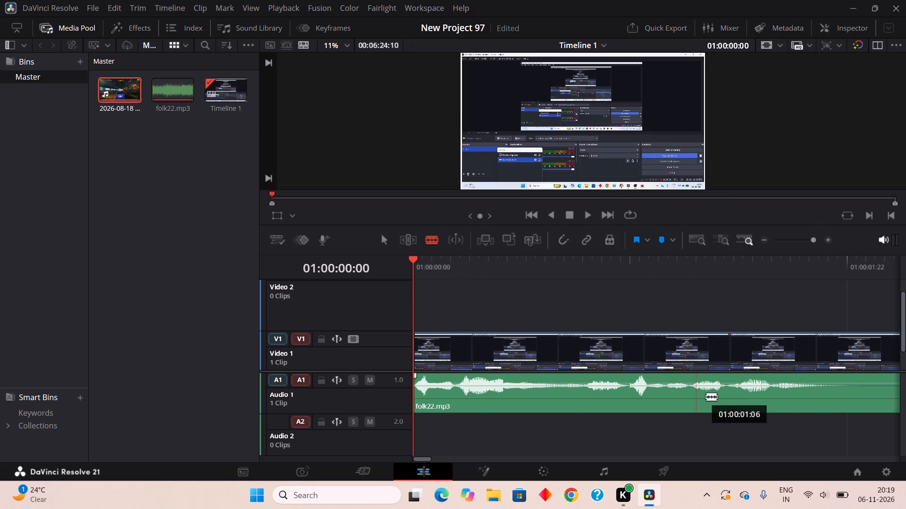
Blade folk22.mp3 around the silence at about 01:00:01:20 and ripple cut that piece of about 9 frames.
click(830, 402)
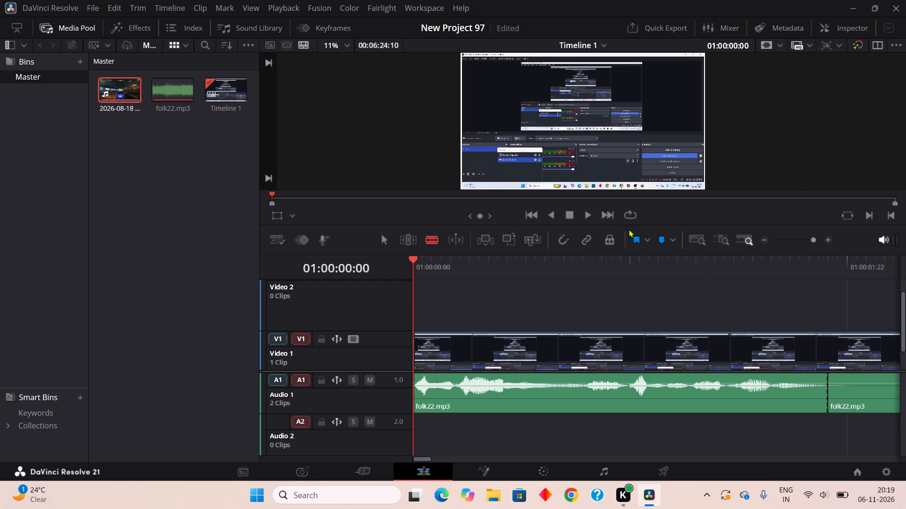
click(588, 215)
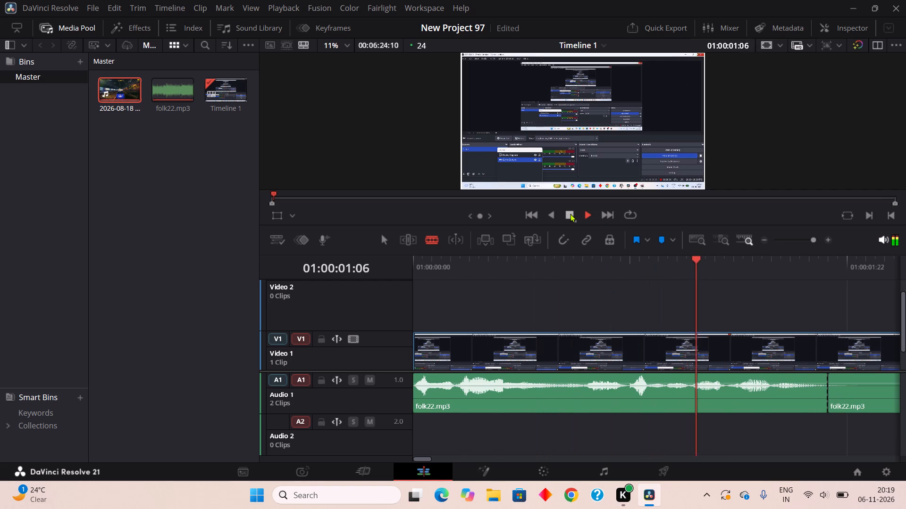
click(570, 213)
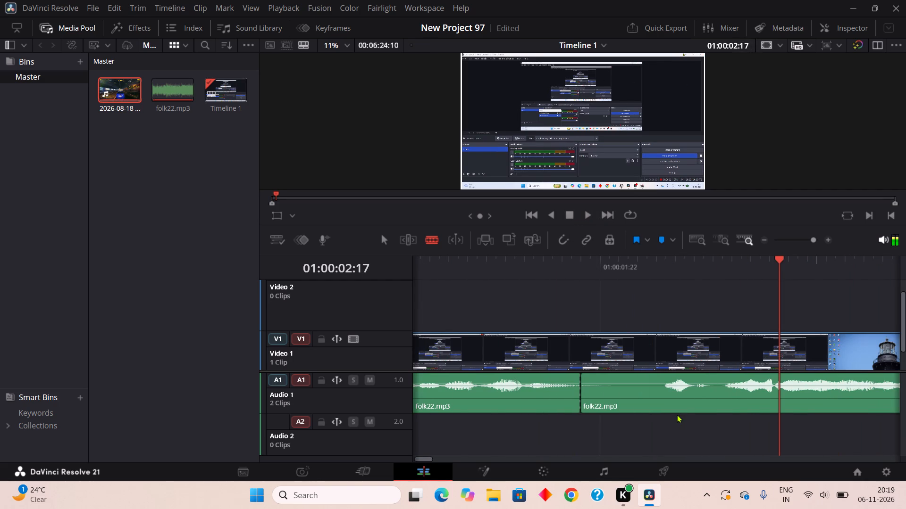
click(666, 400)
right_click(641, 401)
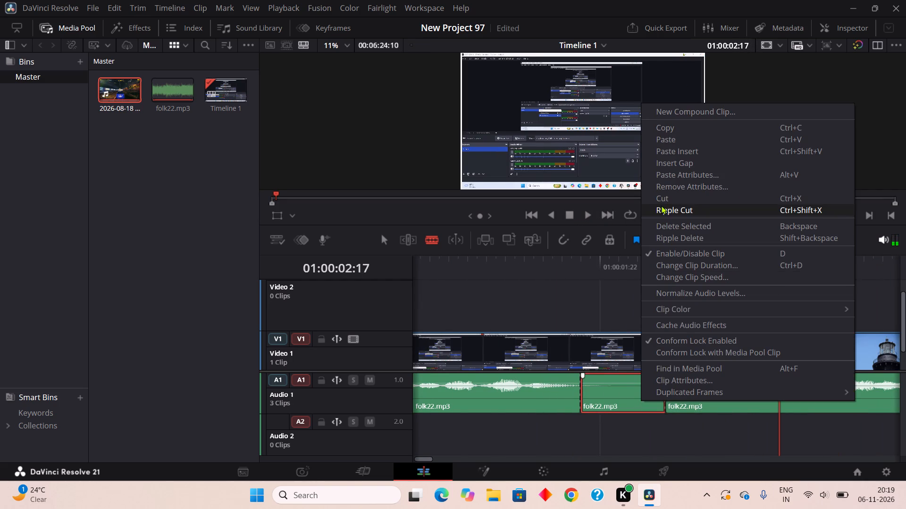
click(661, 205)
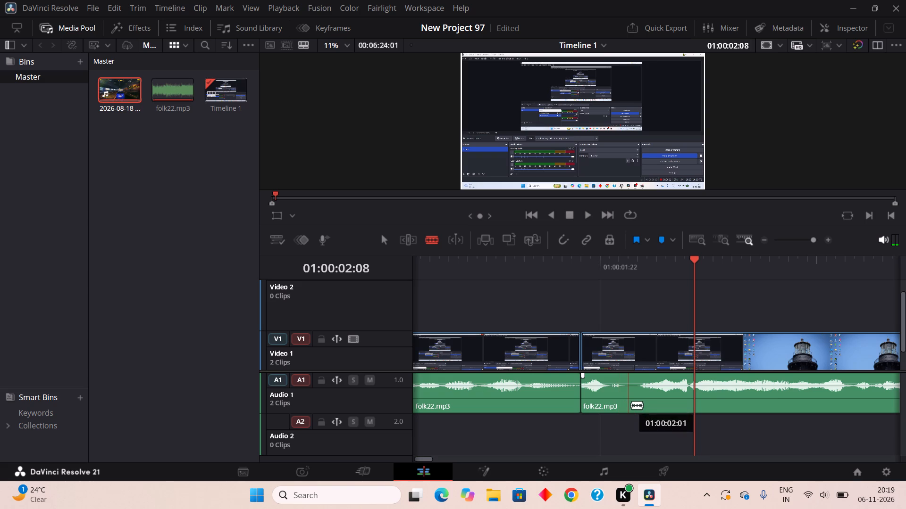
Blade folk22.mp3 around the quiet spot at 01:00:02:01 and ripple cut the one-frame piece.
click(629, 405)
click(645, 406)
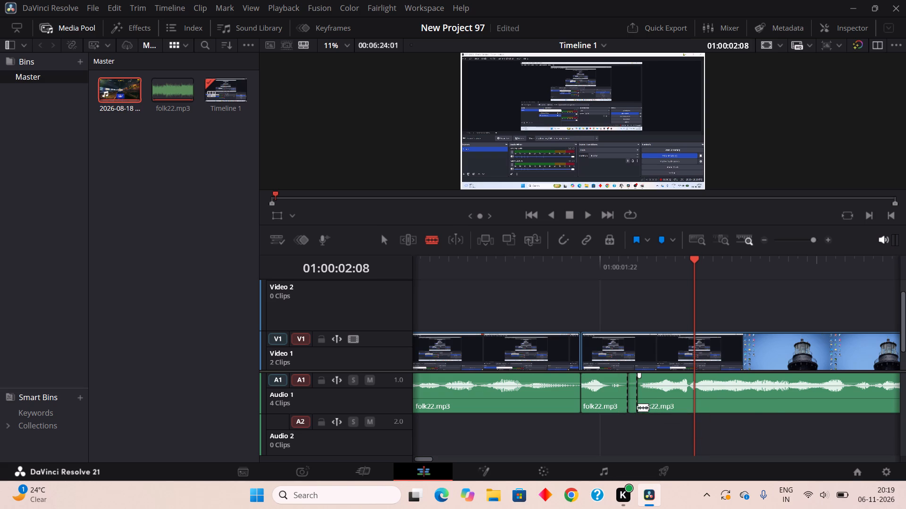
right_click(638, 407)
right_click(635, 394)
click(658, 202)
Play on to find the next quiet spot, blade folk22.mp3 around it at 01:00:04:00, and ripple cut the one-frame piece.
click(583, 211)
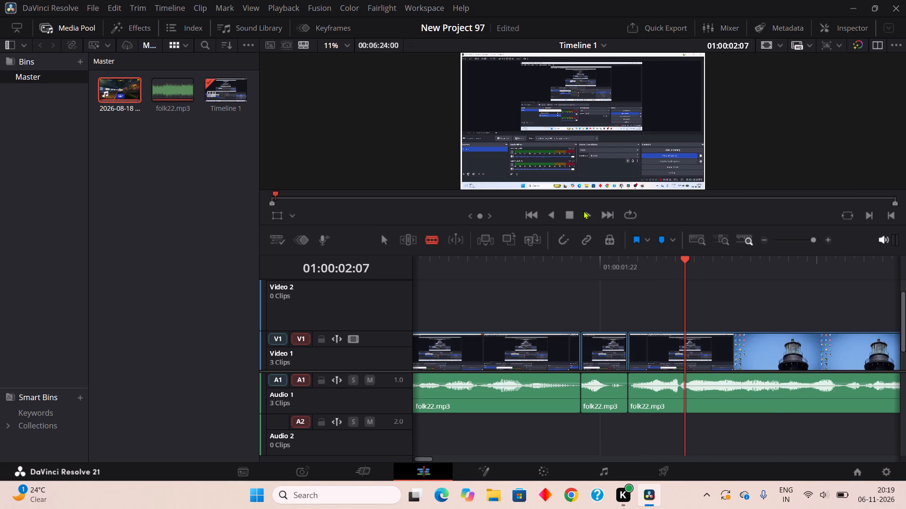
click(571, 216)
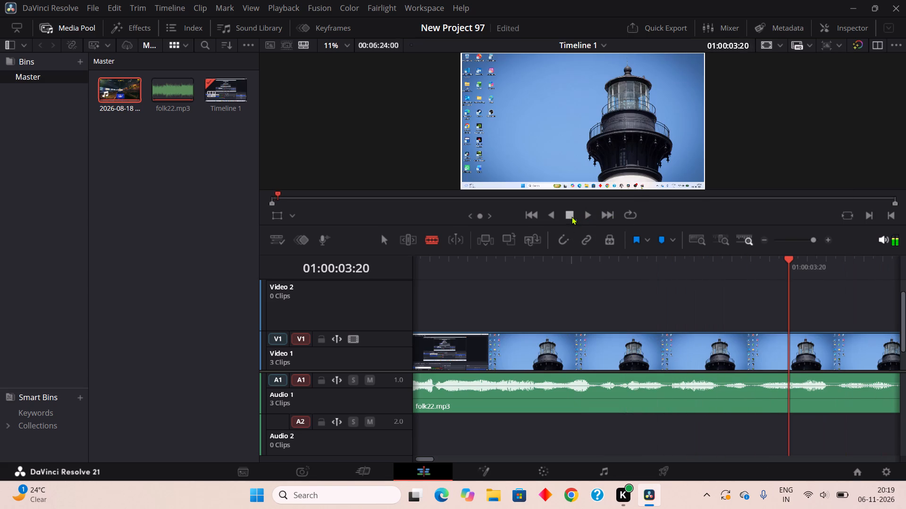
click(830, 412)
click(841, 405)
right_click(831, 407)
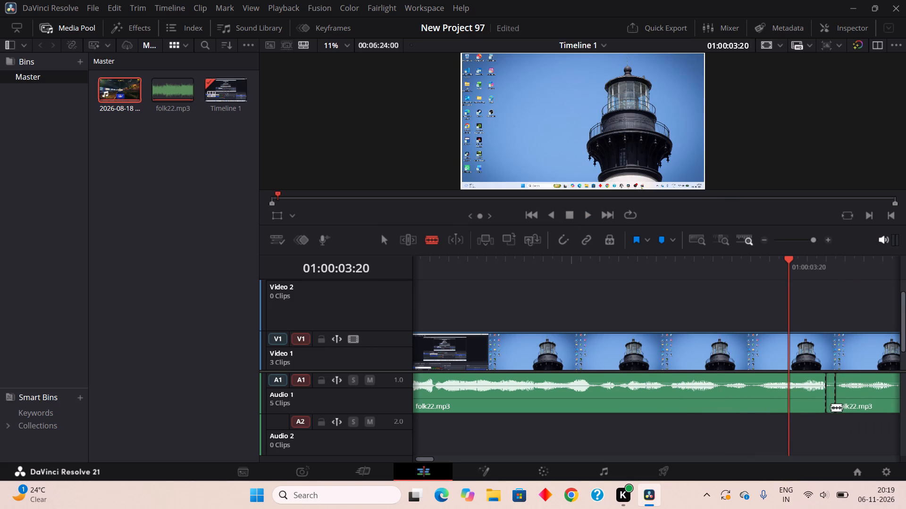
click(734, 216)
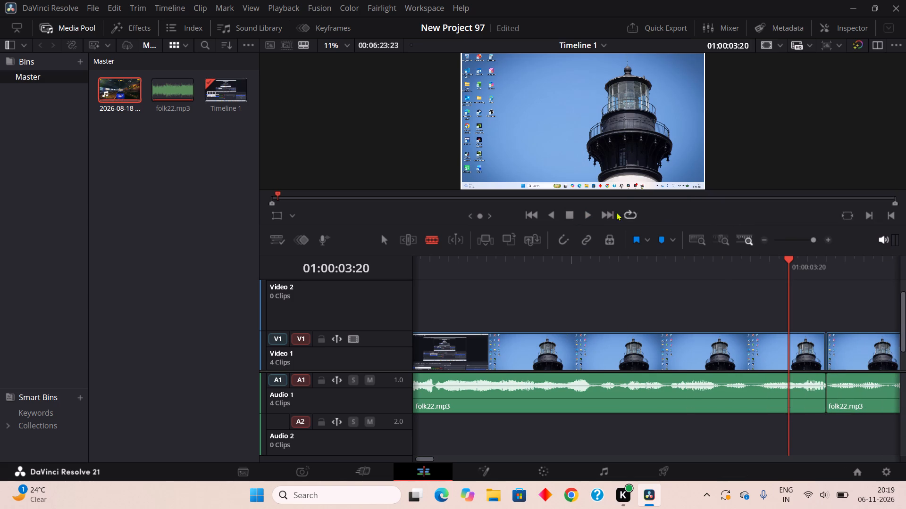
Play on to find the next silence, blade folk22.mp3 from about 01:00:04:12 to 01:00:04:20, and ripple cut that piece.
click(584, 212)
click(569, 215)
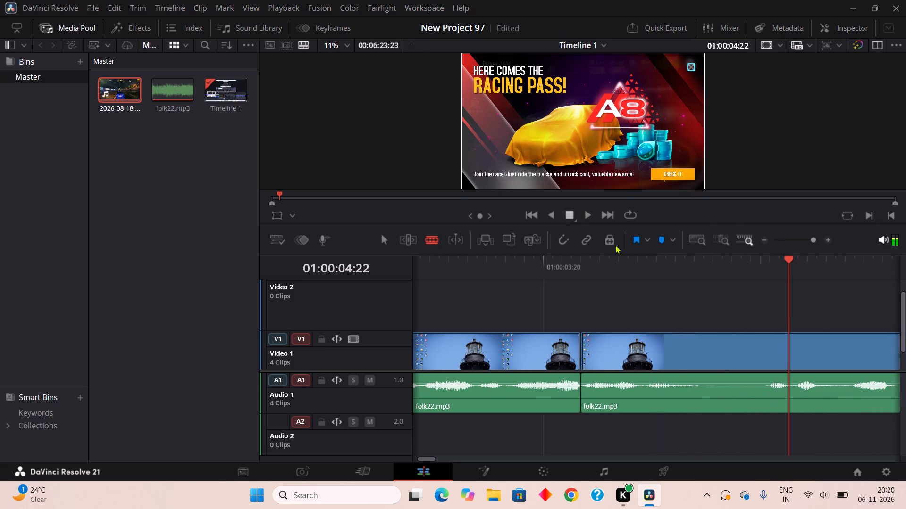
click(699, 397)
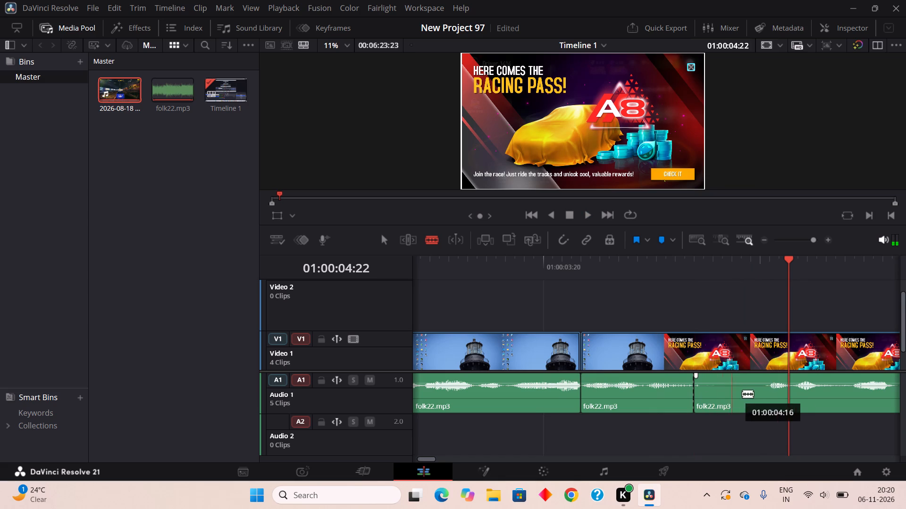
click(773, 403)
right_click(747, 399)
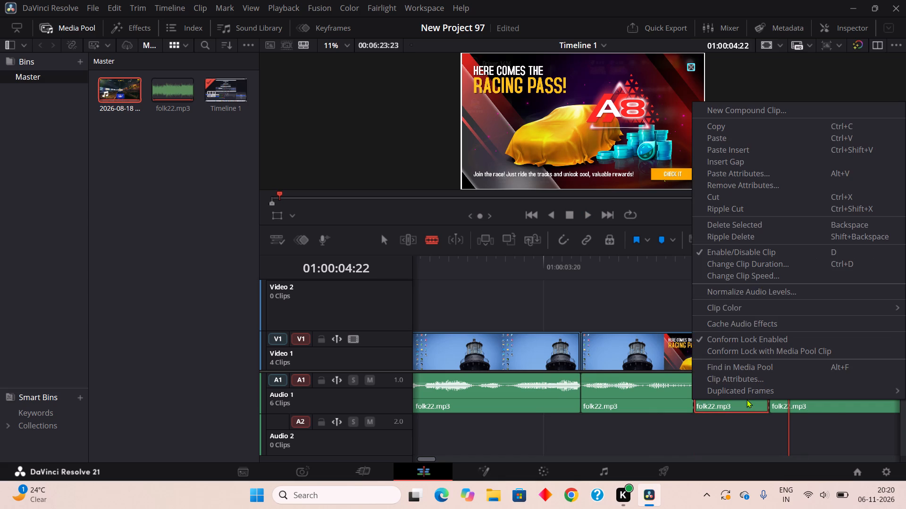
double_click(718, 212)
Play on, blade folk22.mp3 around the quiet stretch from about 01:00:04:17 to 01:00:04:21, and ripple cut that piece.
click(584, 215)
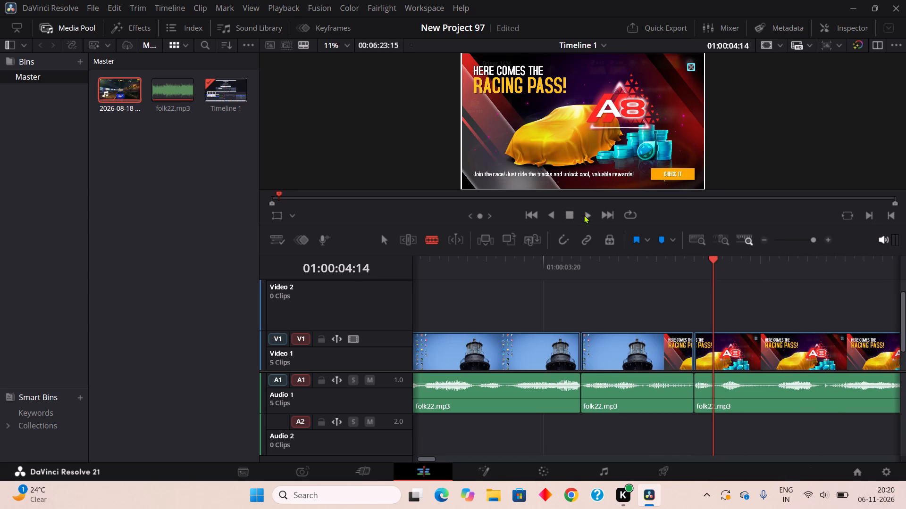
click(569, 213)
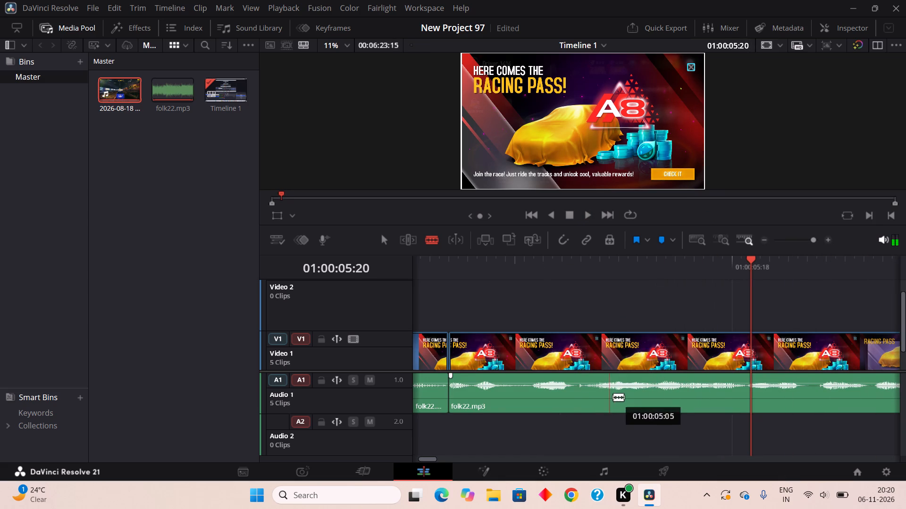
click(499, 410)
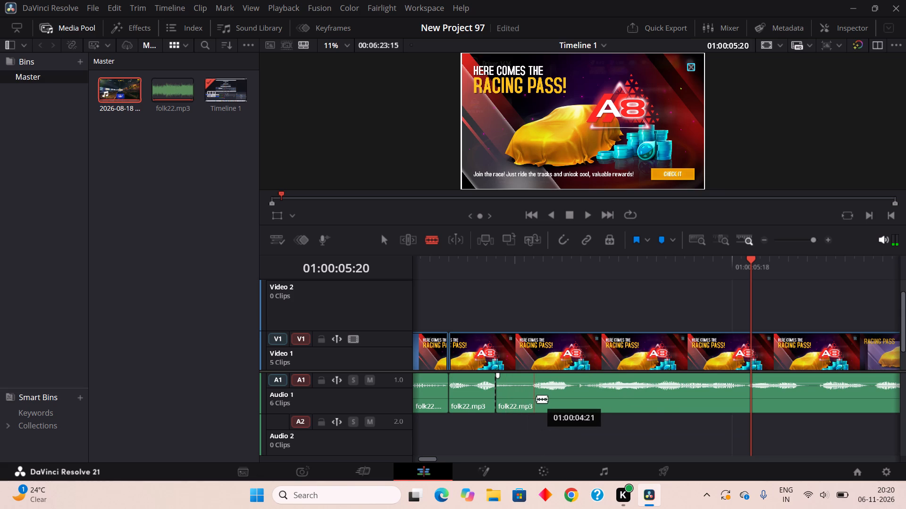
click(536, 399)
right_click(512, 404)
click(563, 208)
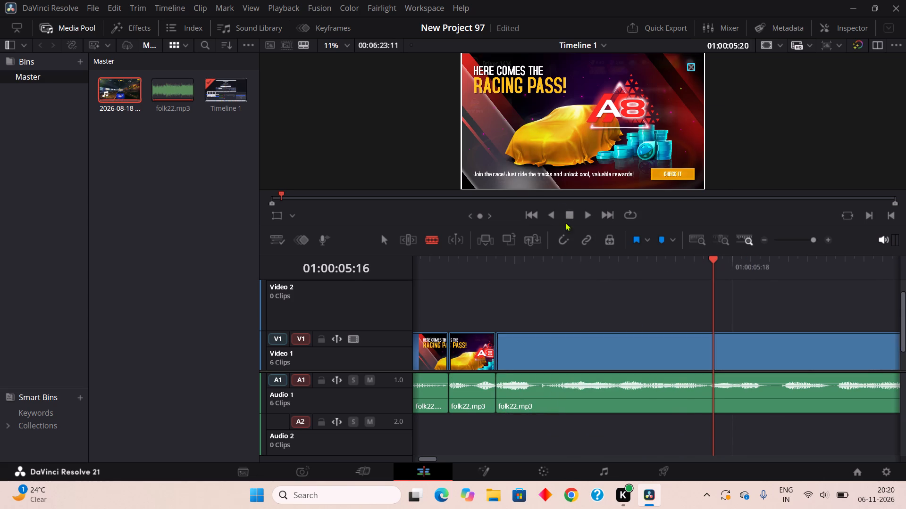
Blade folk22.mp3 around the quiet stretch from about 01:00:05:21 to 01:00:05:23 and ripple cut that two-frame piece.
click(766, 400)
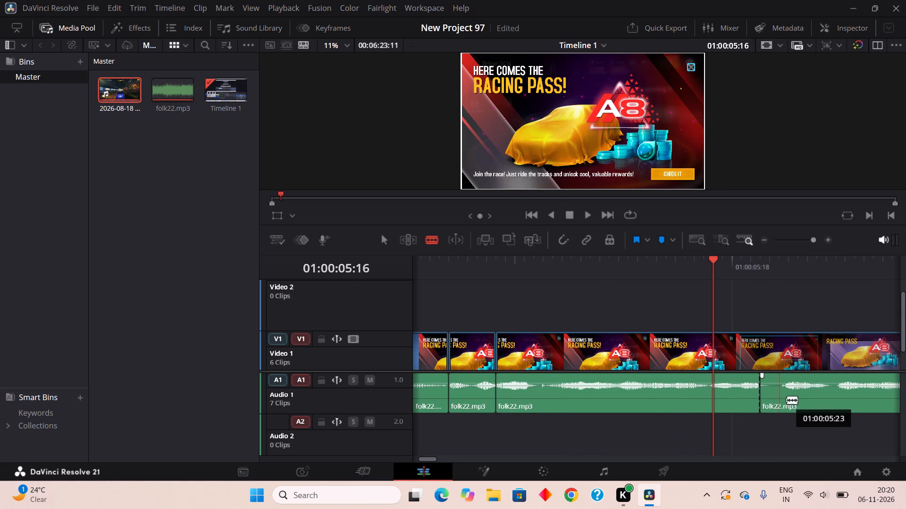
click(788, 406)
right_click(773, 404)
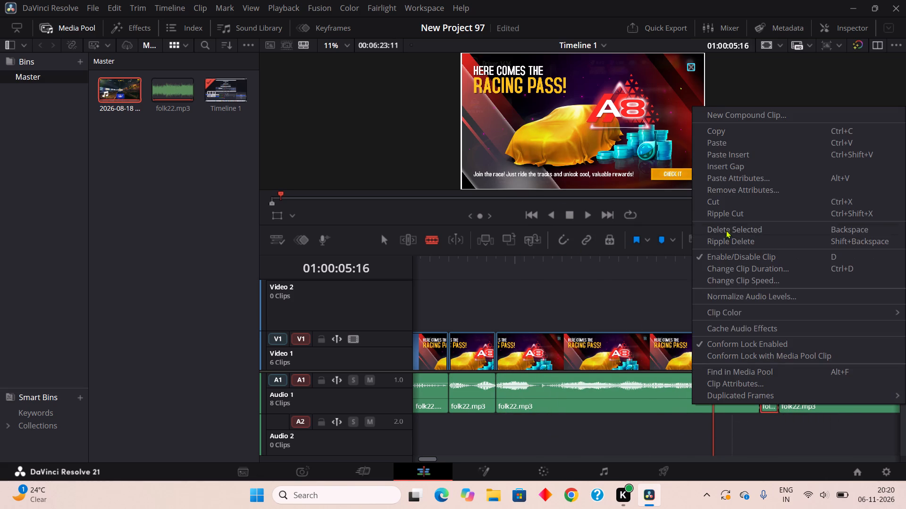
click(723, 216)
Blade folk22.mp3 around the quiet spot at about 01:00:06:02 and ripple cut the one-frame piece.
double_click(814, 410)
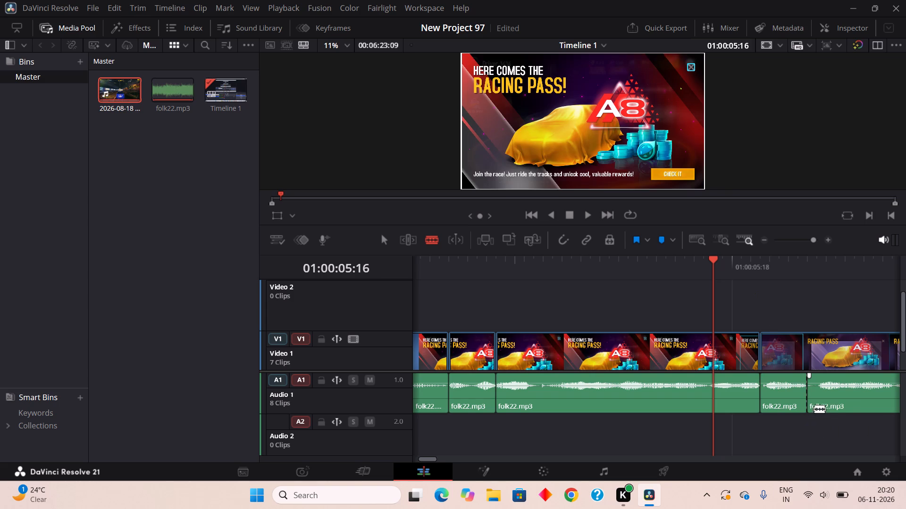
click(819, 405)
right_click(813, 403)
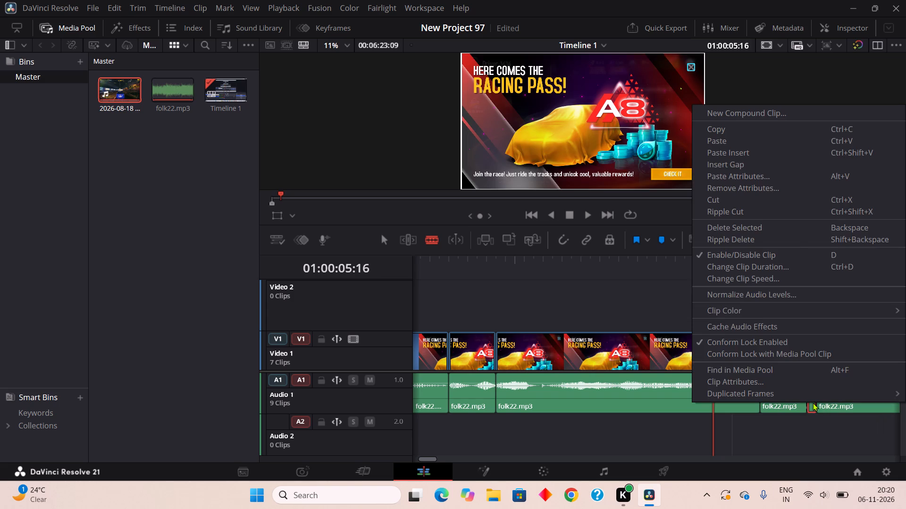
click(744, 210)
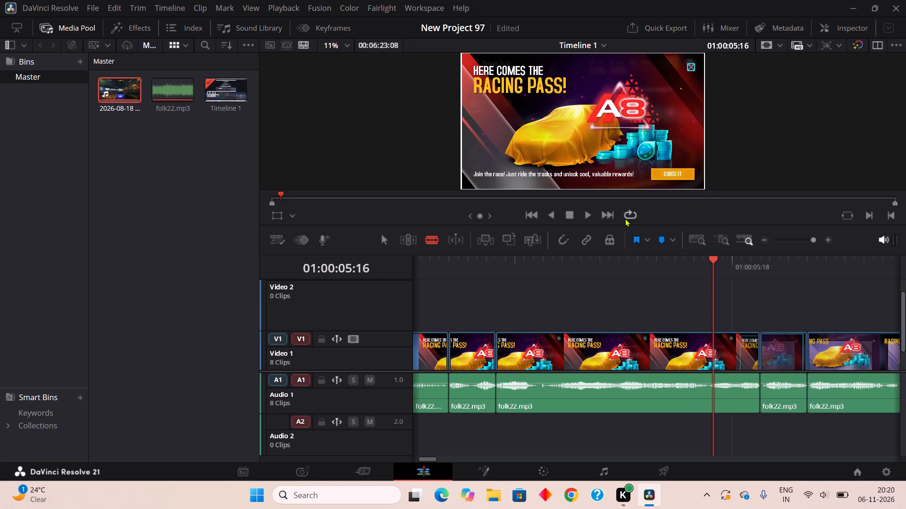
Play on to find the next silence, blade folk22.mp3 from 01:00:06:19 to about 01:00:07:05, and ripple cut that piece.
click(589, 214)
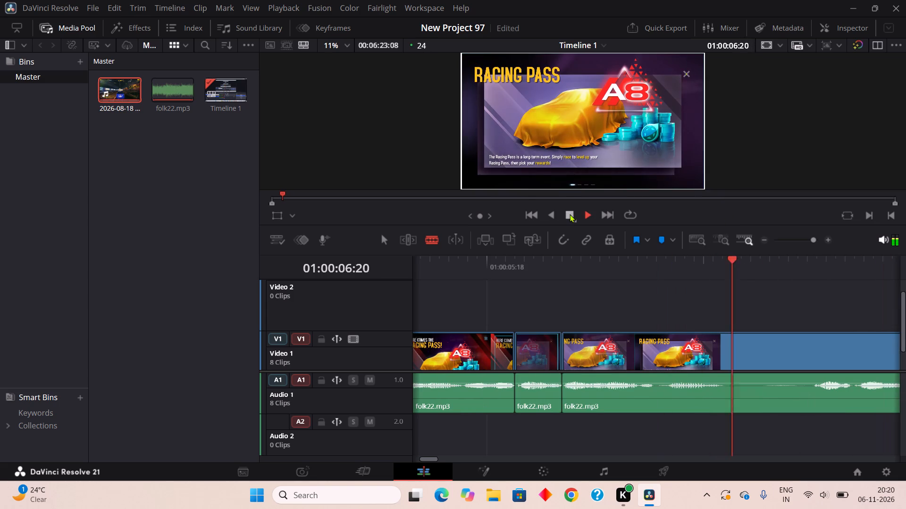
click(570, 214)
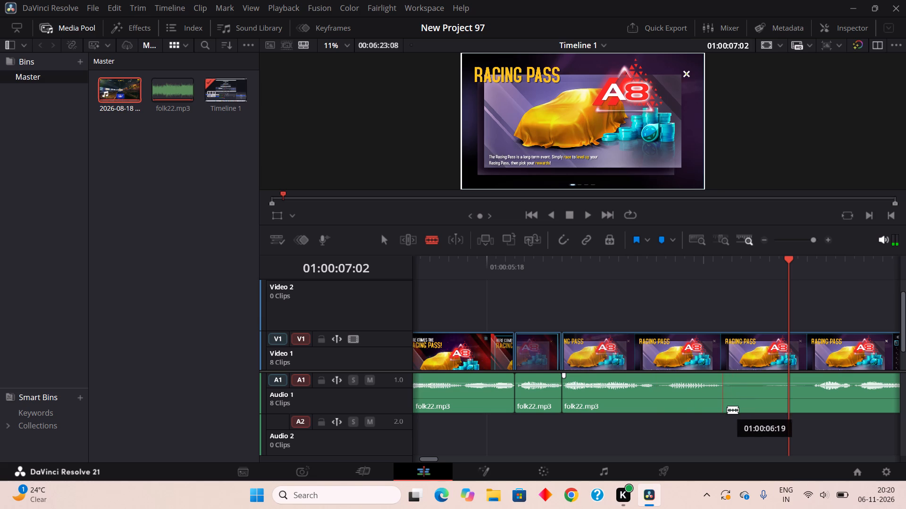
double_click(726, 410)
click(818, 400)
right_click(807, 401)
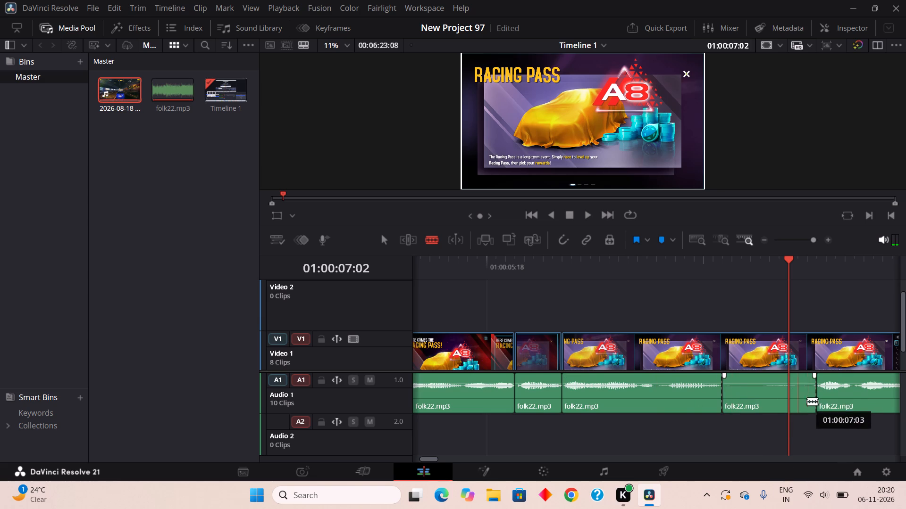
click(742, 215)
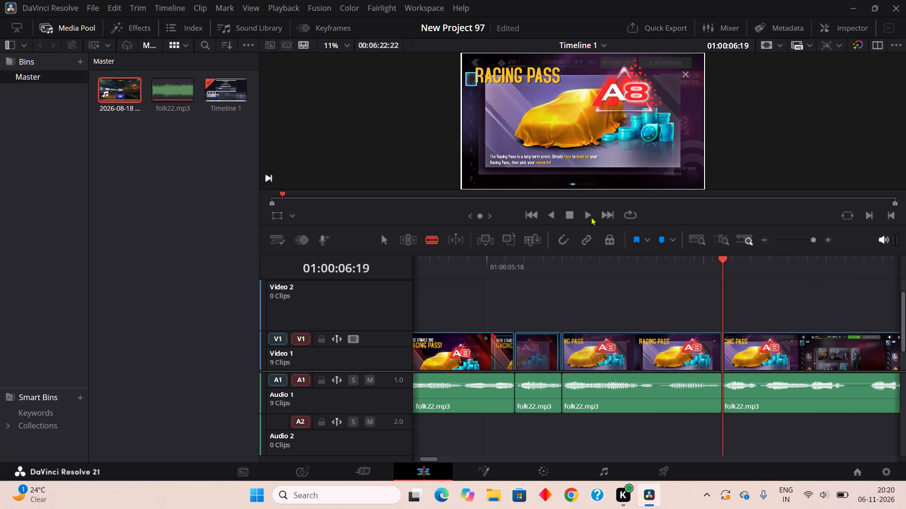
Play on, blade folk22.mp3 around the silence from about 01:00:07:08 to 01:00:07:11, and ripple cut that three-frame piece.
click(588, 216)
click(570, 215)
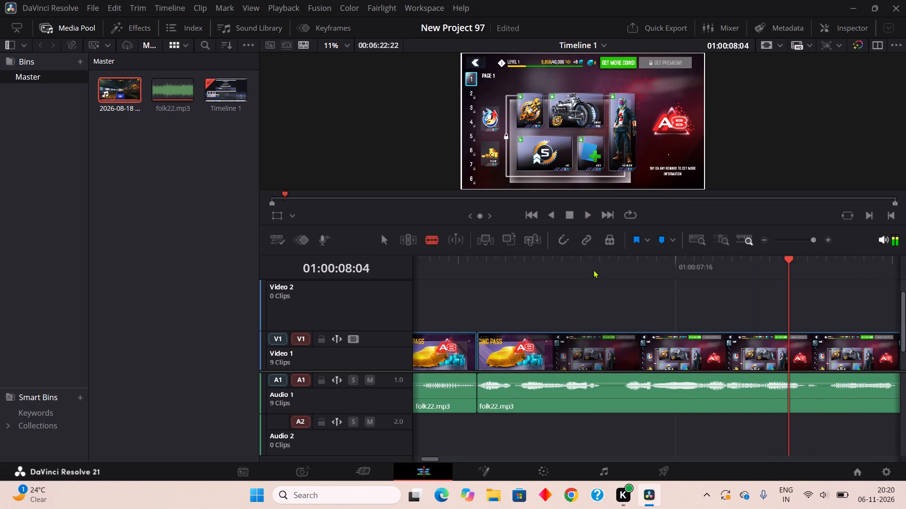
double_click(604, 407)
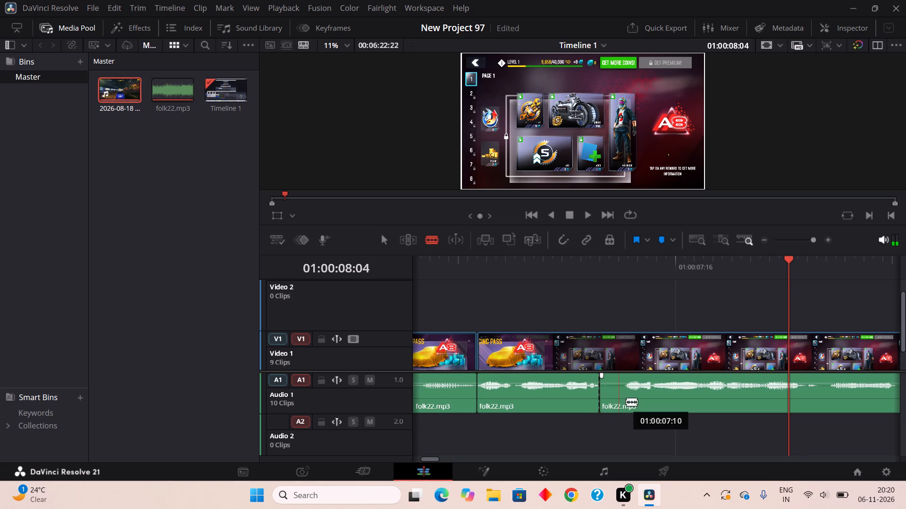
click(630, 406)
right_click(629, 405)
right_click(616, 402)
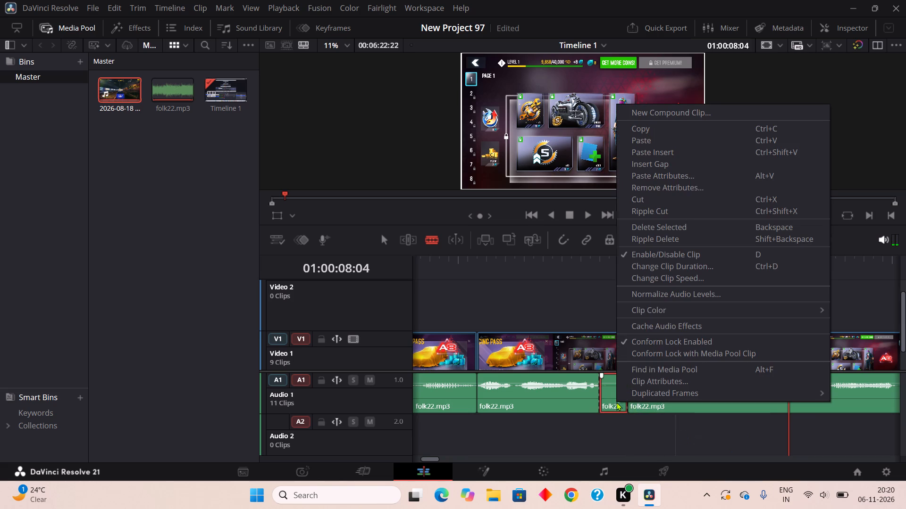
click(657, 211)
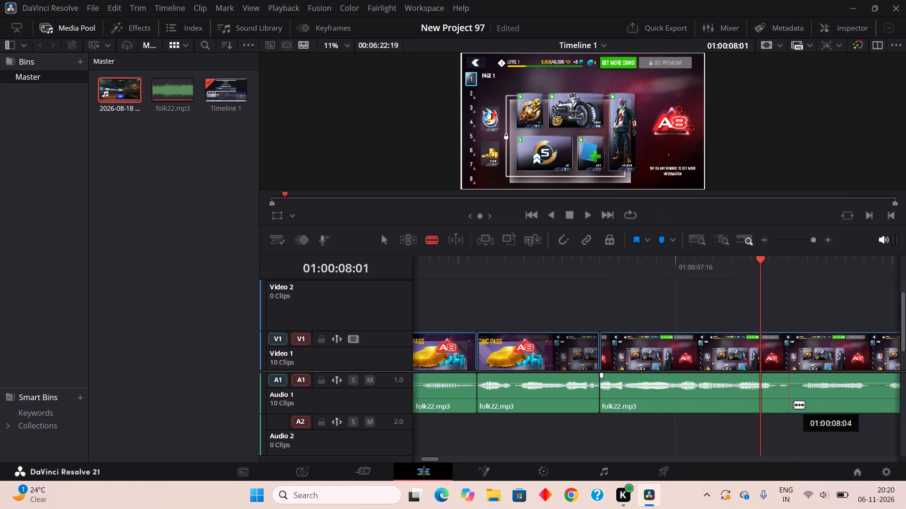
Blade folk22.mp3 around the quiet spot at 01:00:08:04 and ripple cut the one-frame piece.
click(794, 404)
click(807, 402)
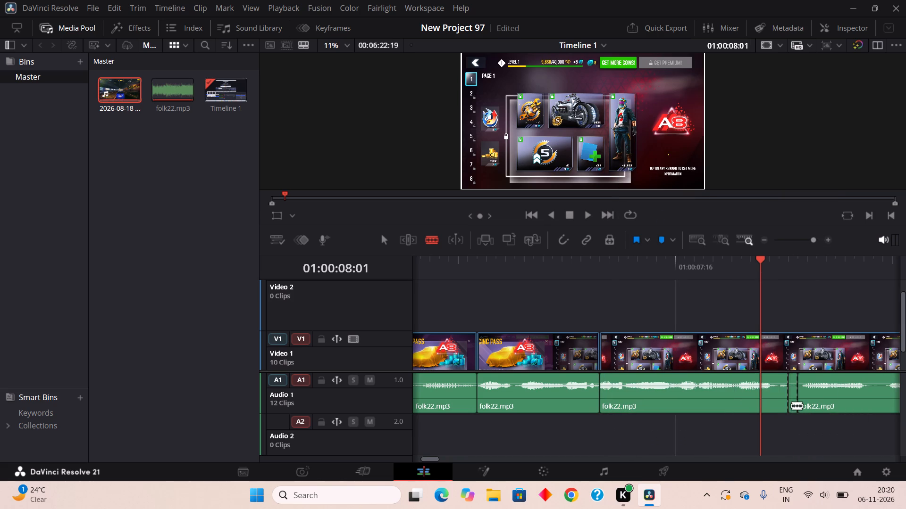
right_click(791, 405)
click(725, 211)
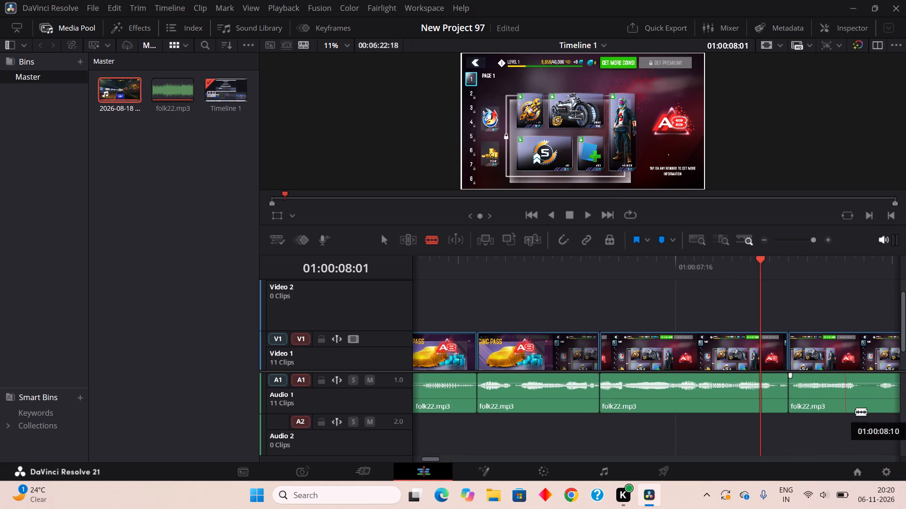
Blade folk22.mp3 around the quiet stretch from about 01:00:08:11 to 01:00:08:13 and ripple cut that two-frame piece.
click(863, 408)
click(882, 402)
right_click(868, 402)
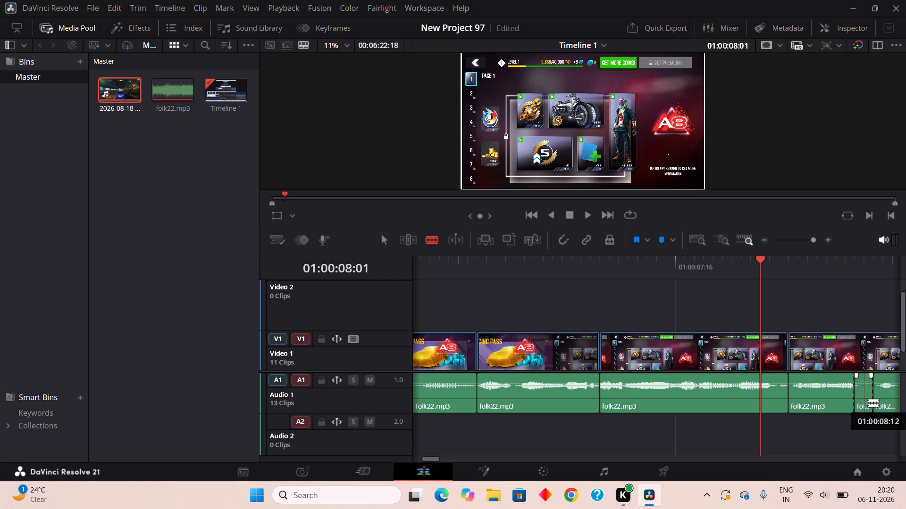
double_click(734, 316)
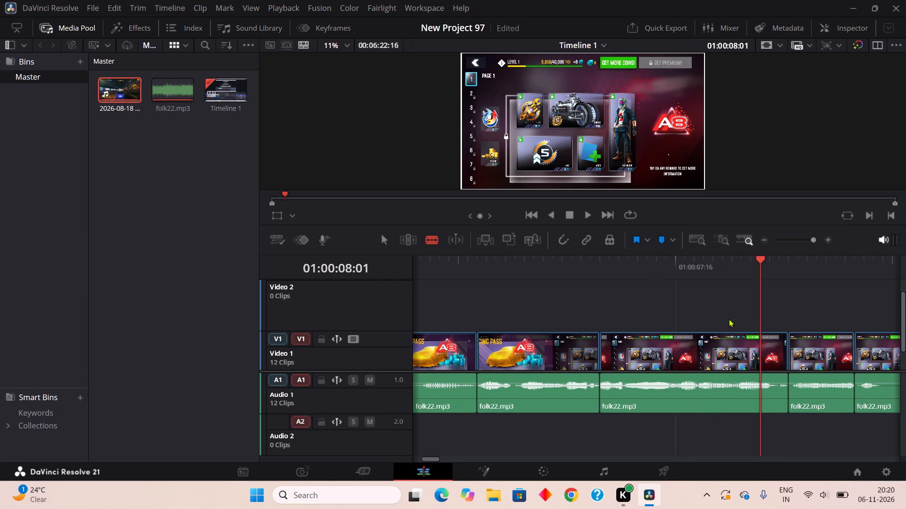
Play on, blade folk22.mp3 around the silence from about 01:00:08:13 to 01:00:08:17, and ripple cut that four-frame piece.
double_click(587, 214)
click(570, 213)
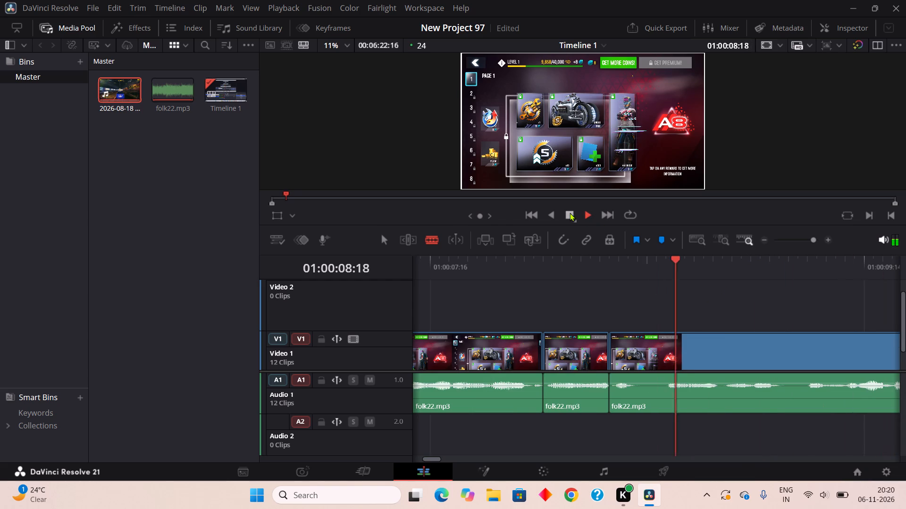
click(637, 406)
click(671, 403)
right_click(652, 401)
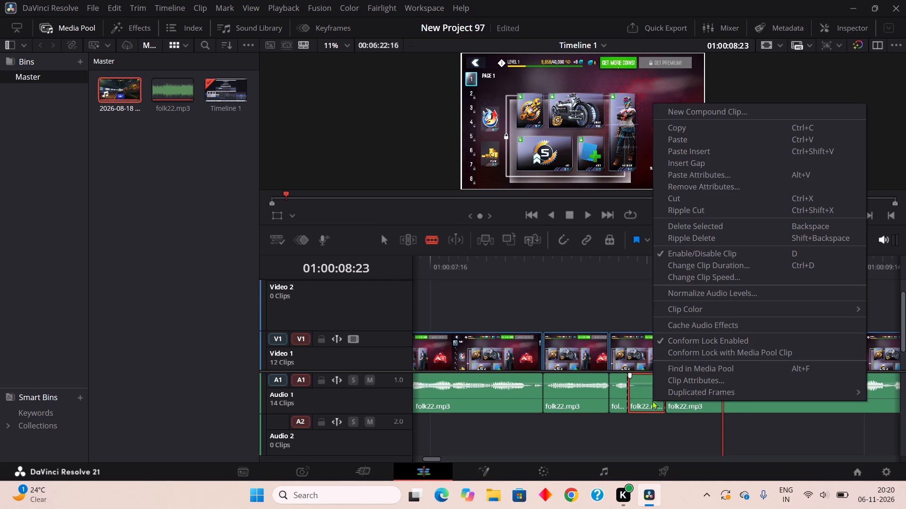
click(704, 208)
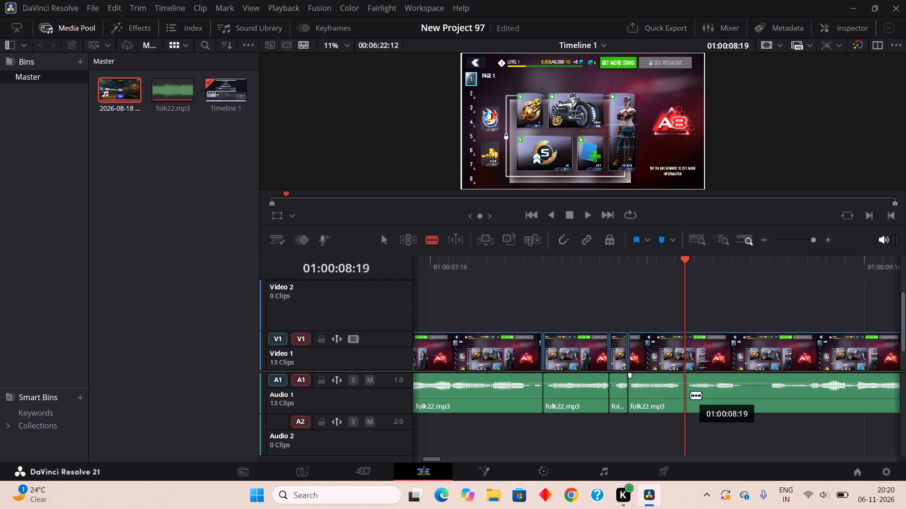
Blade folk22.mp3 around the quiet stretch from about 01:00:09:01 to 01:00:09:04 and ripple cut that three-frame piece.
click(746, 398)
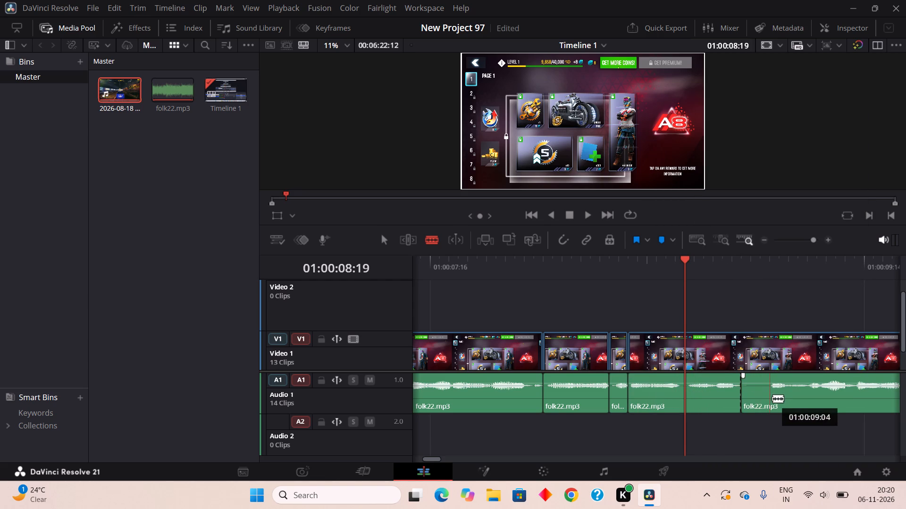
click(772, 398)
right_click(766, 398)
right_click(754, 394)
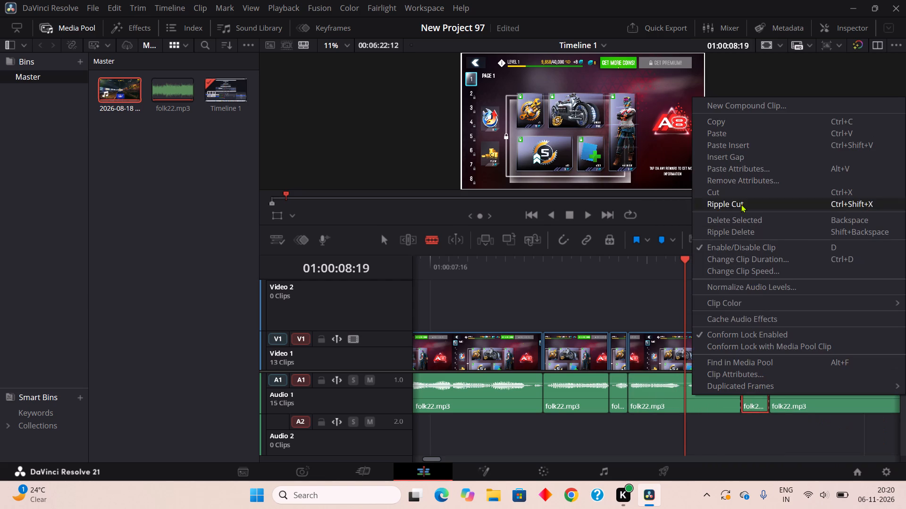
double_click(741, 204)
Play on, blade folk22.mp3 around the quiet spot at about 01:00:09:19, and ripple cut the one-frame piece.
click(590, 215)
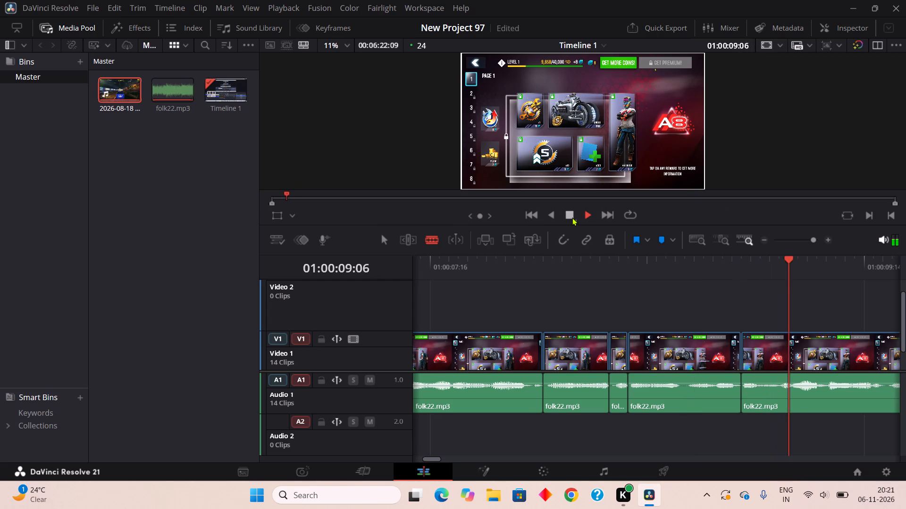
double_click(570, 215)
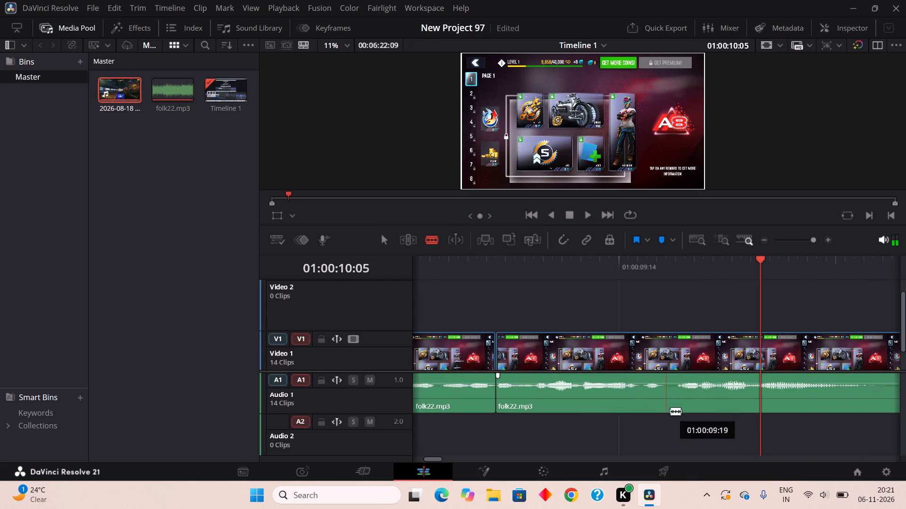
click(666, 404)
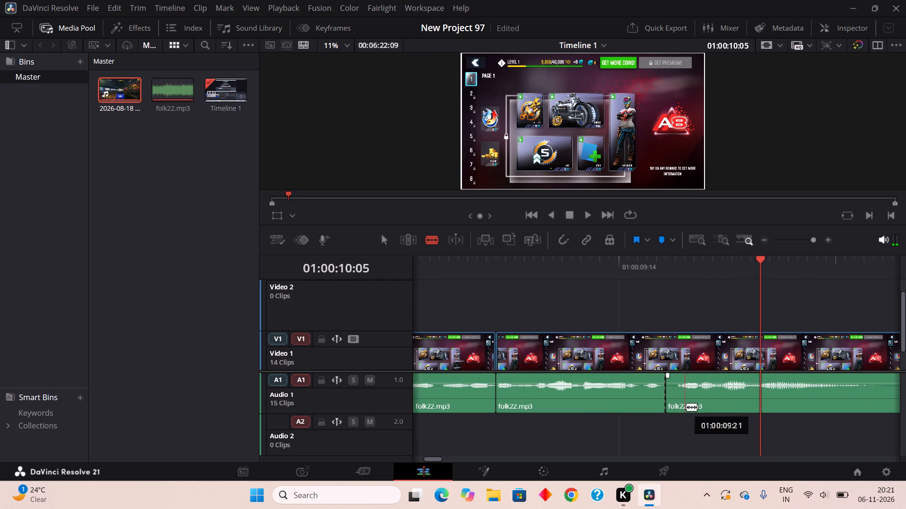
click(675, 408)
right_click(670, 407)
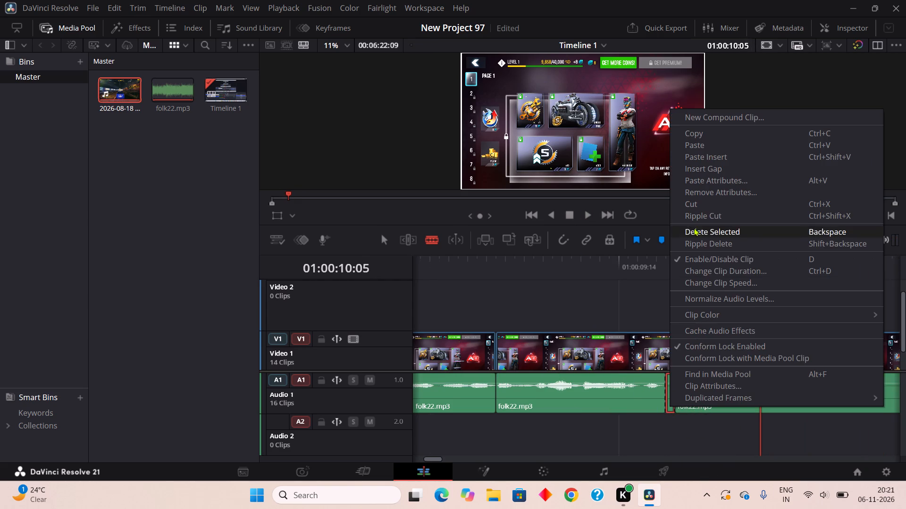
click(687, 213)
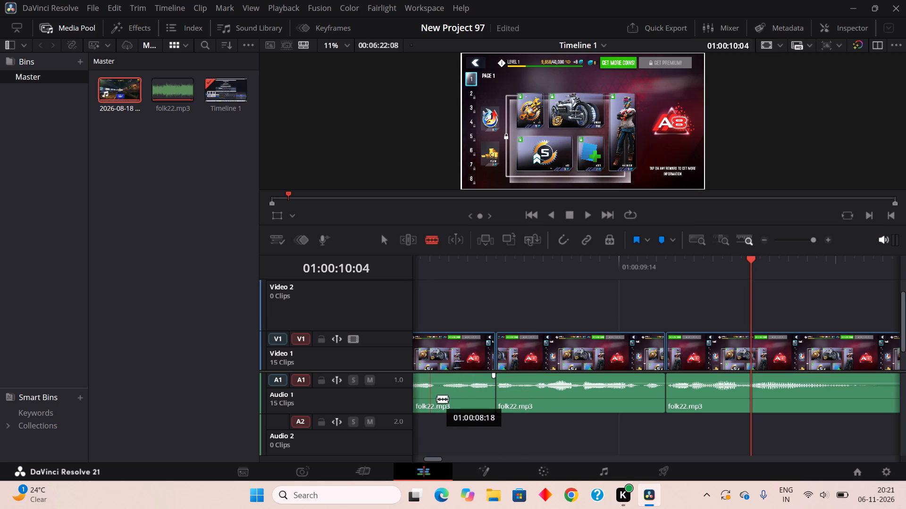
Go back to the quiet spot at about 01:00:08:18, blade folk22.mp3 around it, and ripple cut the one-frame piece.
click(436, 399)
click(444, 397)
right_click(436, 397)
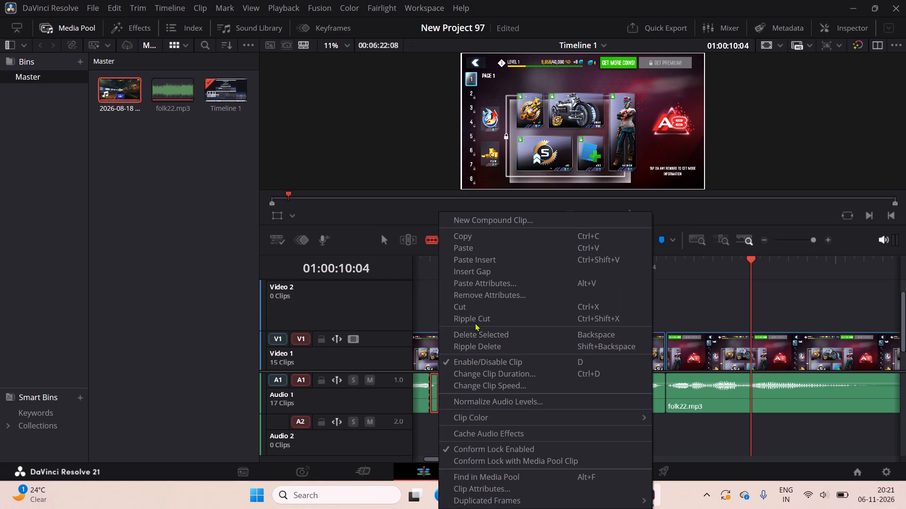
click(475, 318)
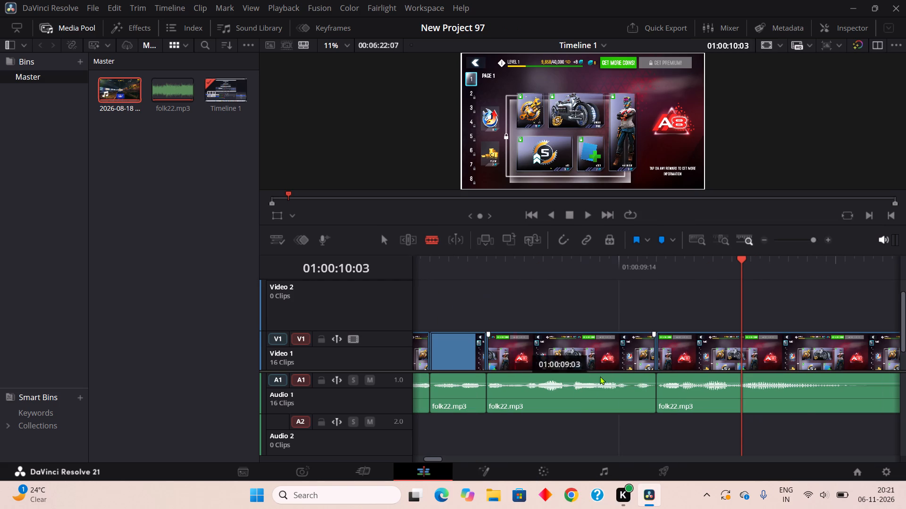
Blade folk22.mp3 at about 01:00:10:13, play on to find the silence's end, blade at about 01:00:10:22, and ripple cut the nine-frame piece.
click(844, 402)
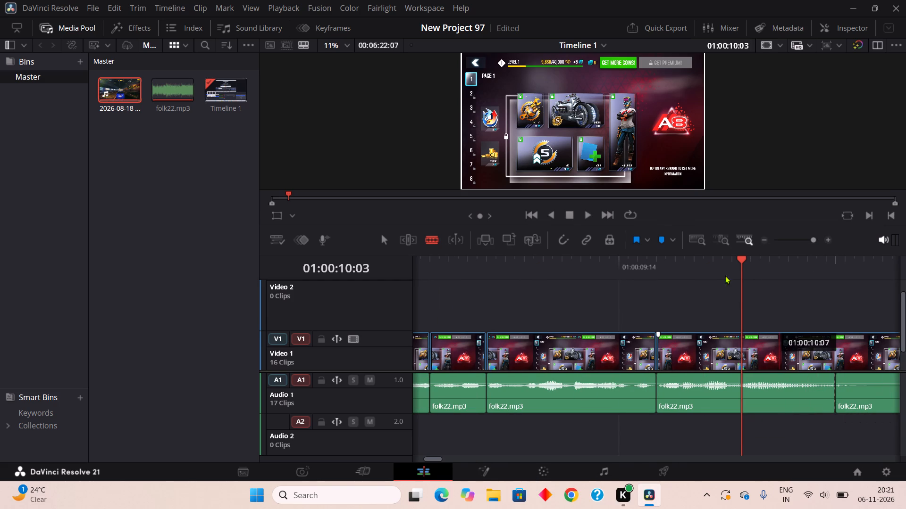
click(585, 213)
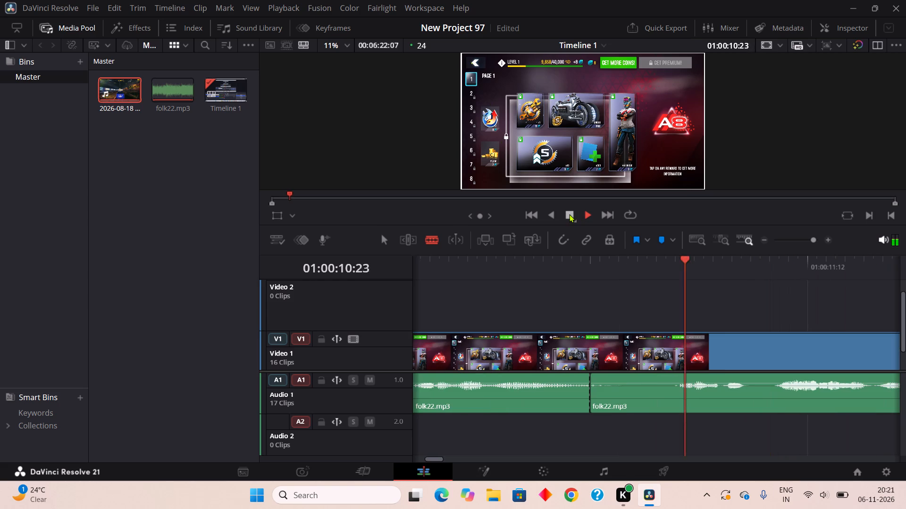
click(569, 214)
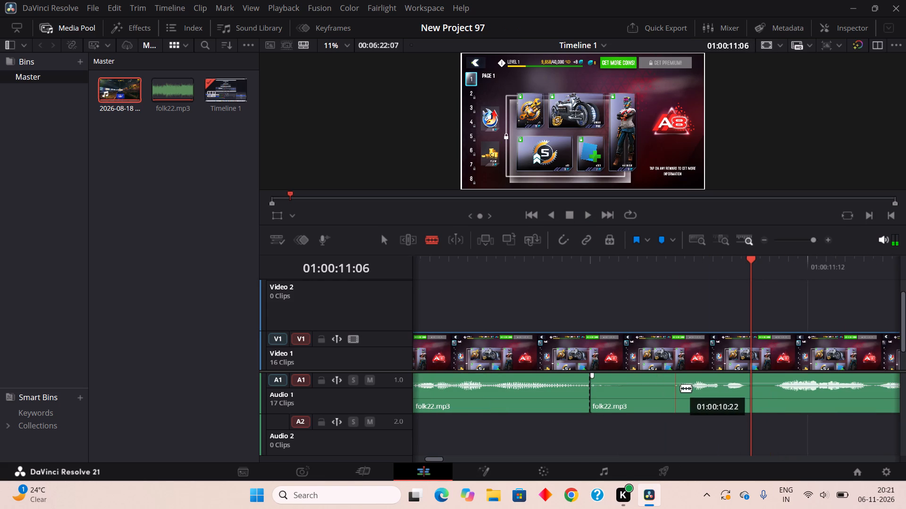
click(680, 388)
right_click(667, 392)
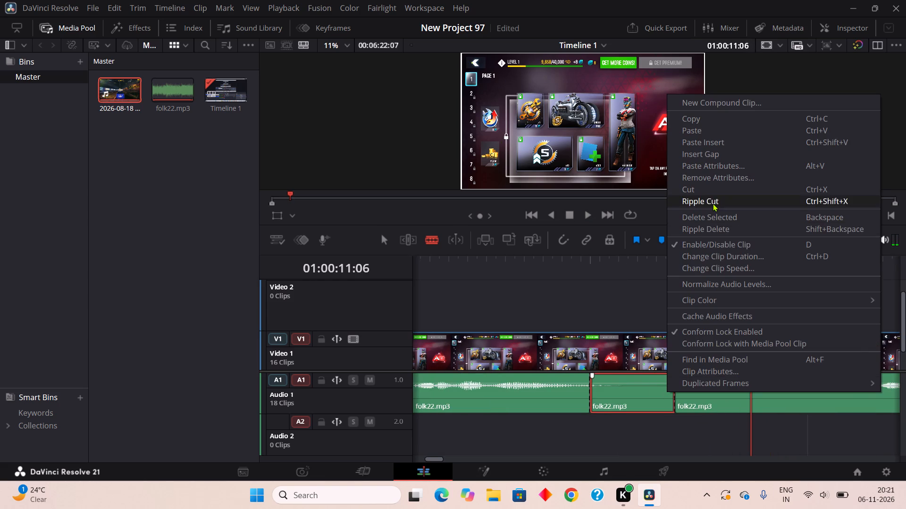
click(713, 203)
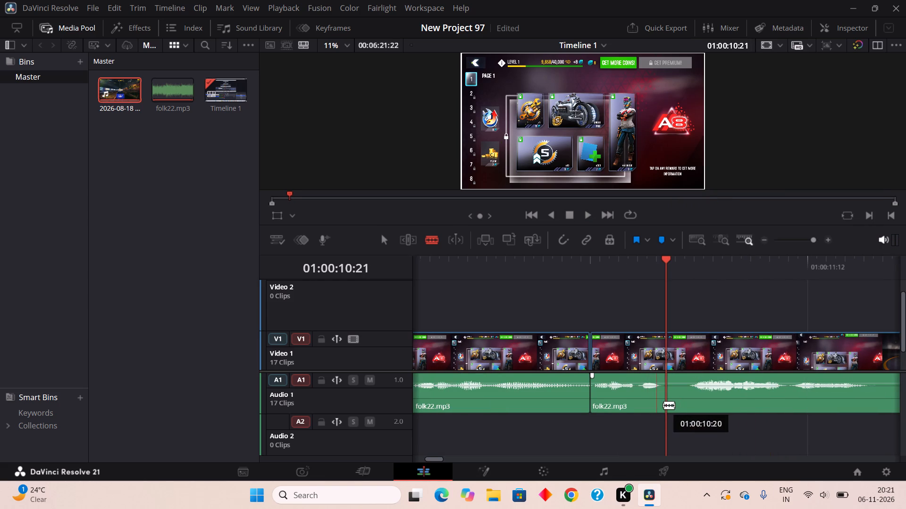
Blade folk22.mp3 around the silence from about 01:00:10:20 to 01:00:11:00 and ripple cut that four-frame piece.
click(663, 405)
click(696, 407)
right_click(680, 394)
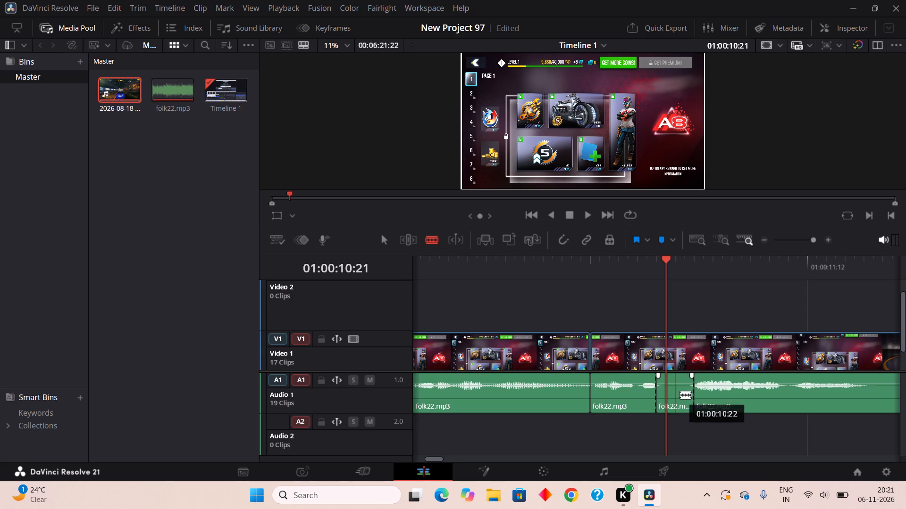
click(713, 206)
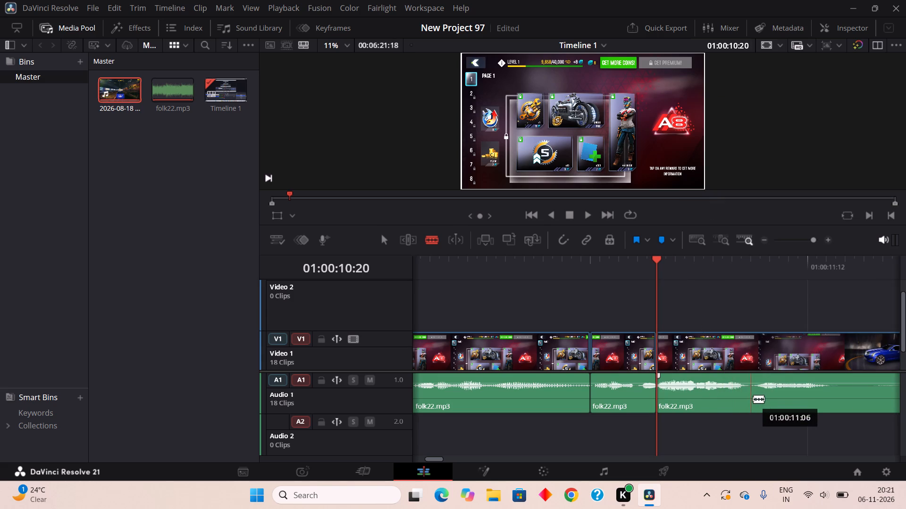
Blade folk22.mp3 around the quiet stretch from about 01:00:11:05 to 01:00:11:07 and ripple cut that two-frame piece.
click(748, 401)
click(761, 399)
right_click(755, 399)
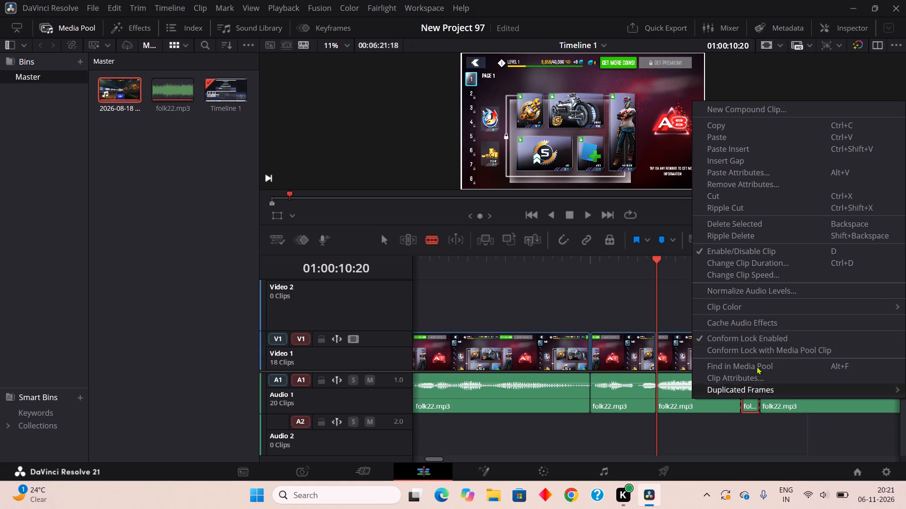
drag(734, 214, 732, 208)
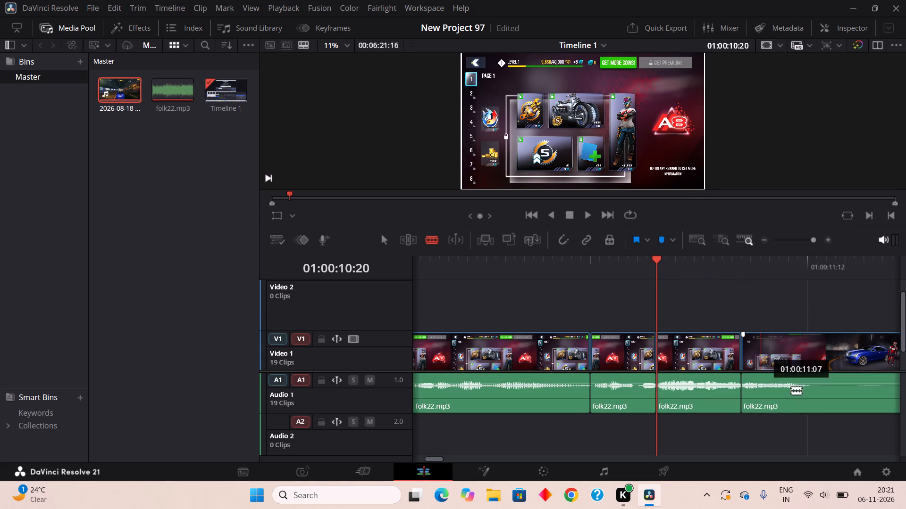
Blade folk22.mp3 at about 01:00:11:12, play on to find the silence's end, blade at about 01:00:11:22, and ripple cut the ten-frame piece.
click(809, 407)
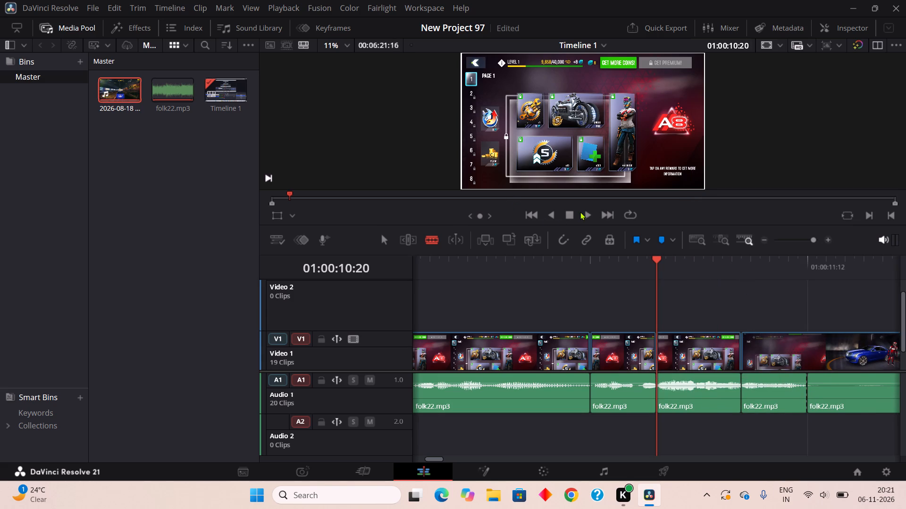
click(580, 212)
click(583, 213)
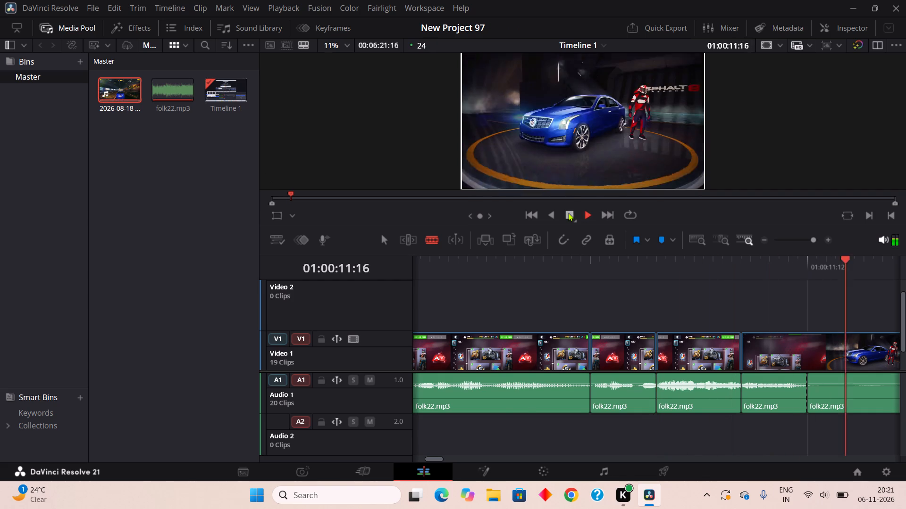
click(568, 213)
click(662, 393)
right_click(656, 394)
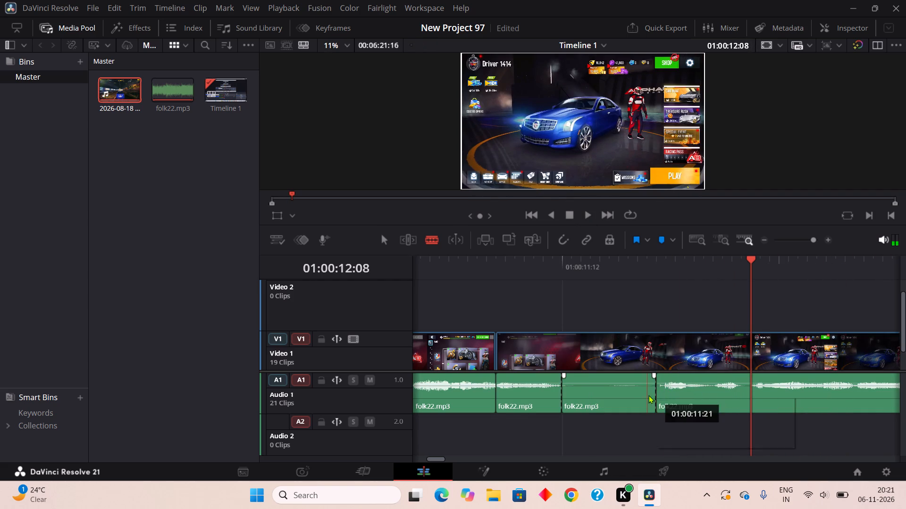
right_click(642, 395)
click(673, 205)
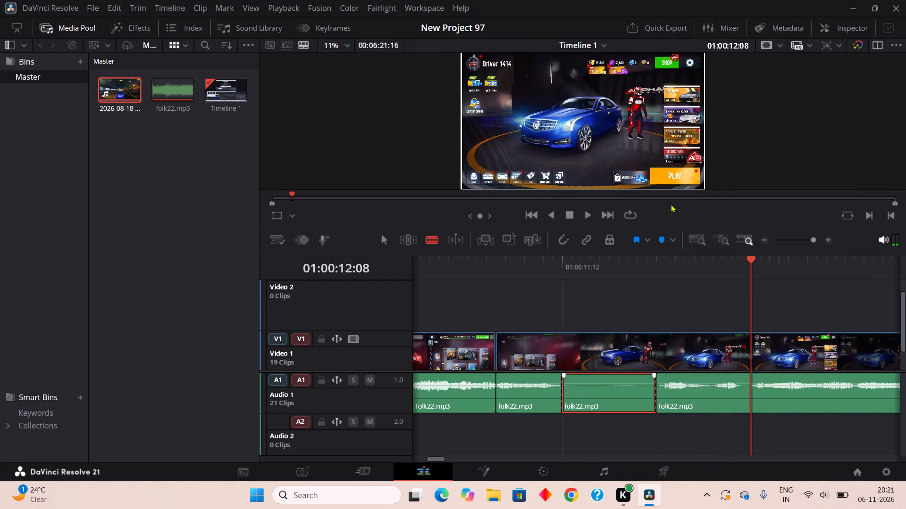
Play on, blade folk22.mp3 around the silence from about 01:00:13:03 to 01:00:13:05, and ripple cut that two-frame piece.
double_click(587, 217)
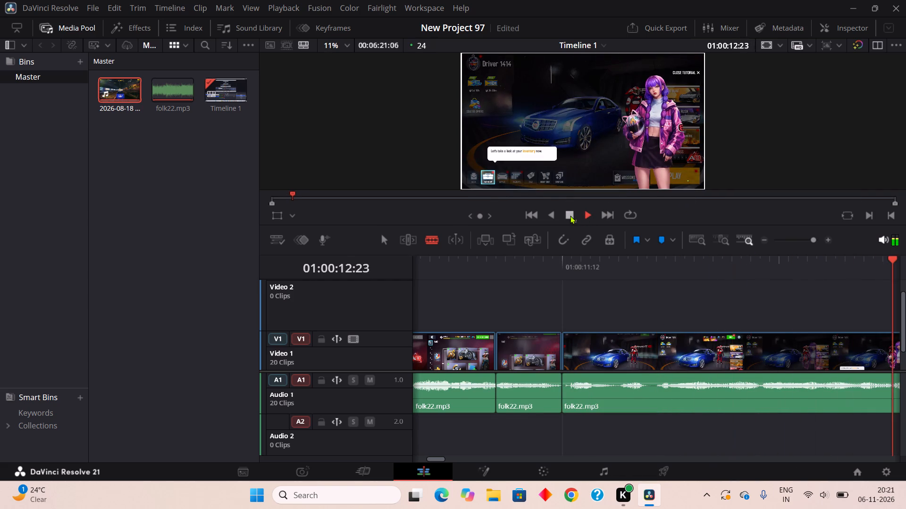
click(569, 215)
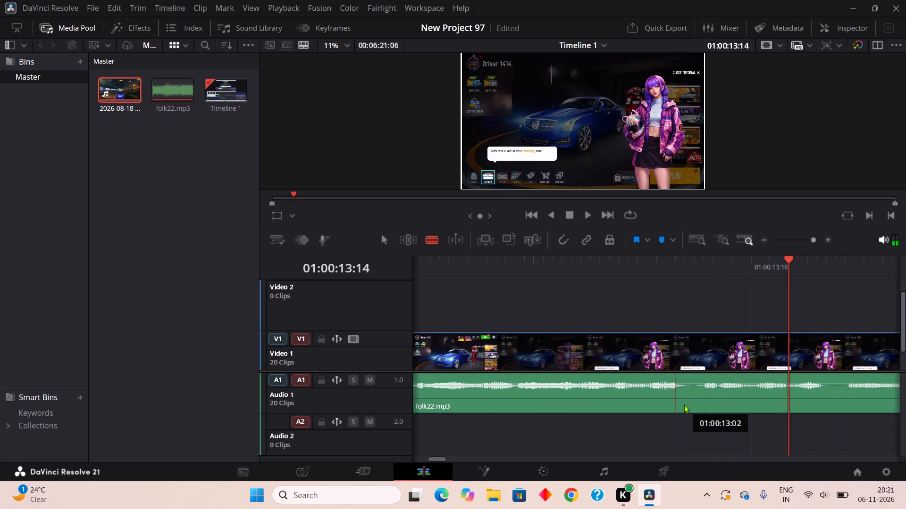
click(690, 403)
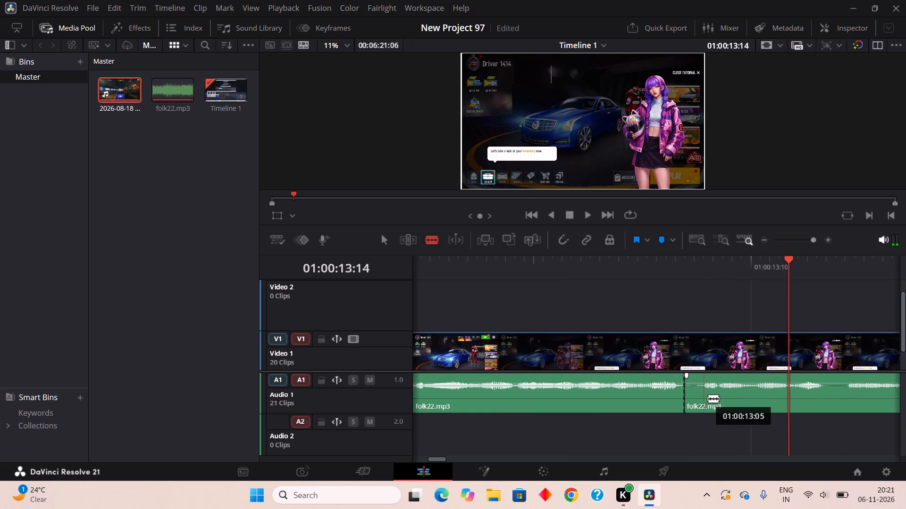
click(708, 398)
right_click(694, 398)
click(746, 204)
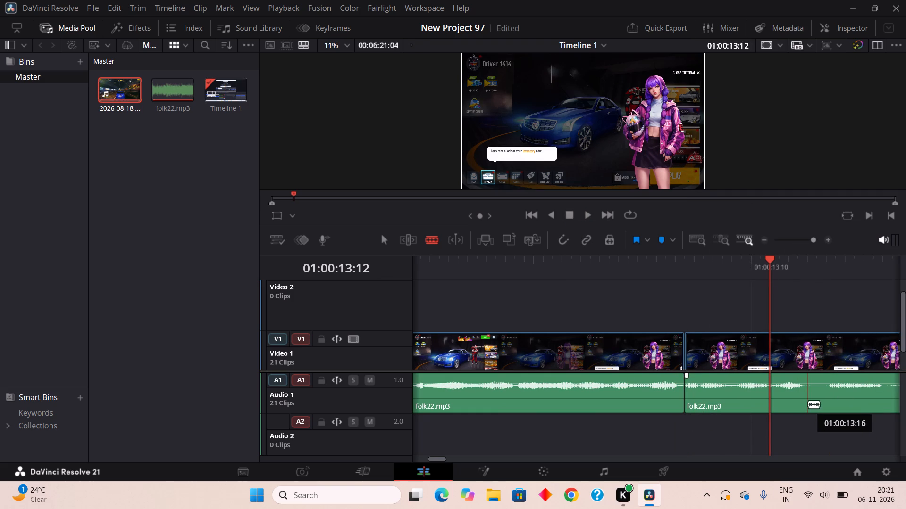
Blade folk22.mp3 around the quiet stretch from about 01:00:13:16 to 01:00:13:18 and ripple cut that two-frame piece.
click(808, 404)
click(832, 409)
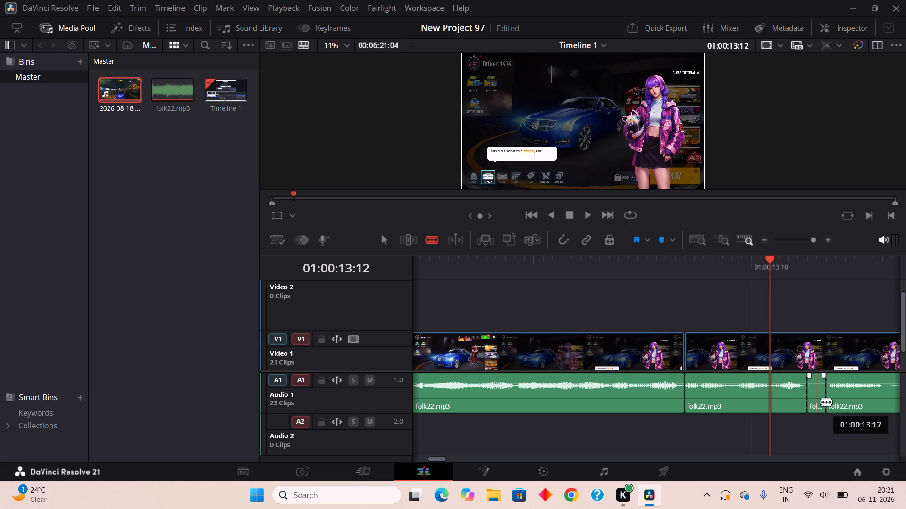
right_click(818, 398)
click(755, 208)
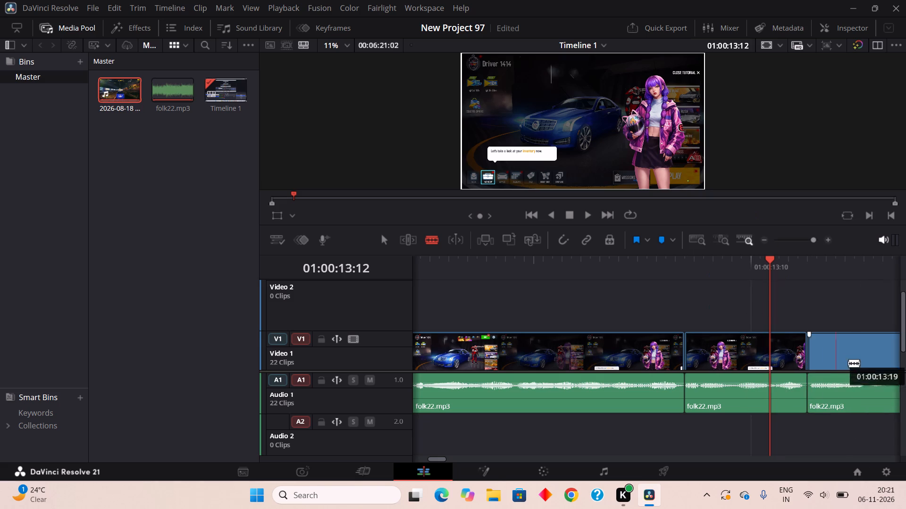
Blade folk22.mp3 at about 01:00:13:22, play on to find the silence's end, blade at about 01:00:14:02, and ripple cut the four-frame piece.
click(872, 398)
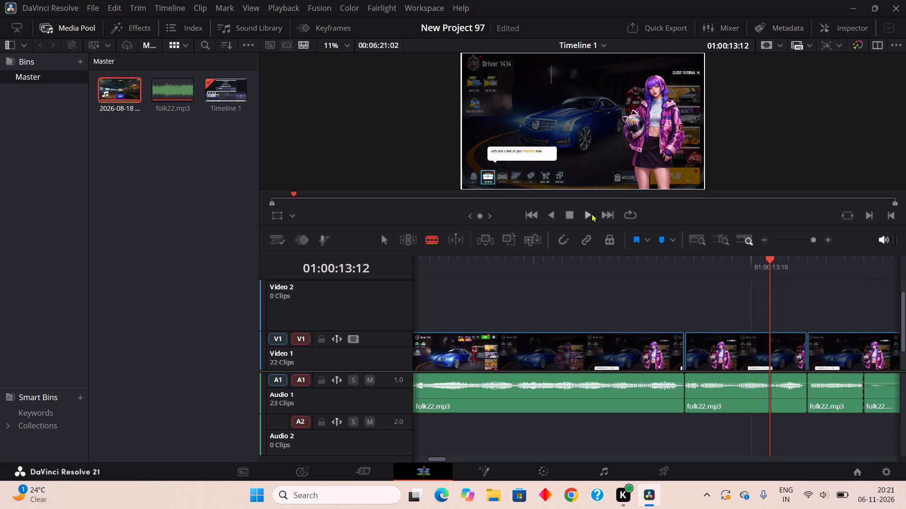
click(587, 213)
click(570, 212)
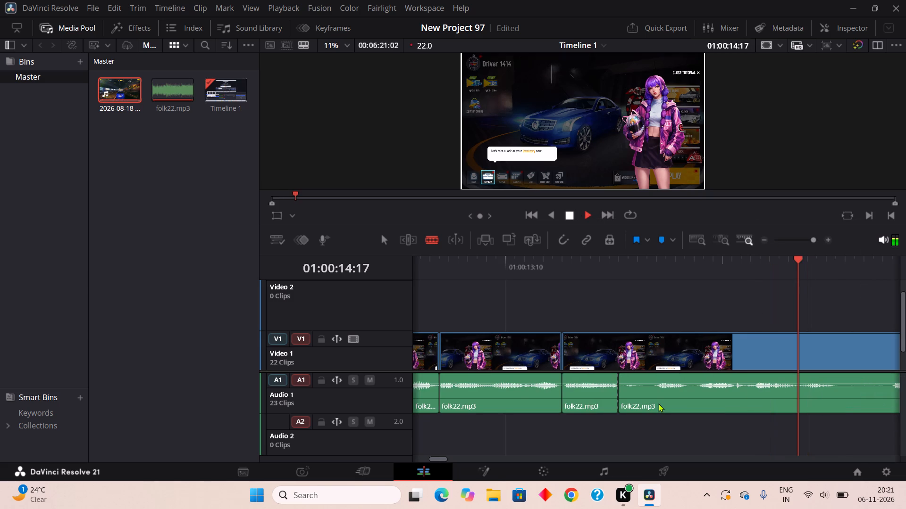
click(660, 399)
right_click(642, 398)
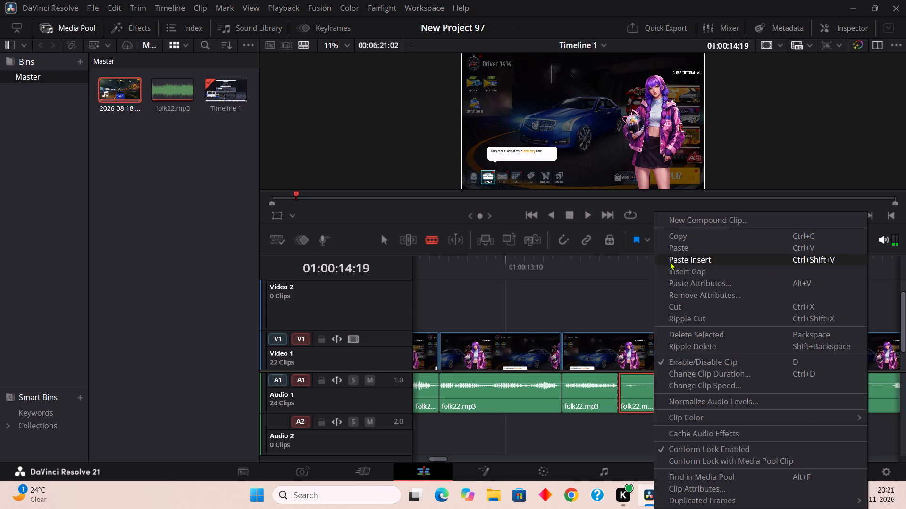
click(679, 312)
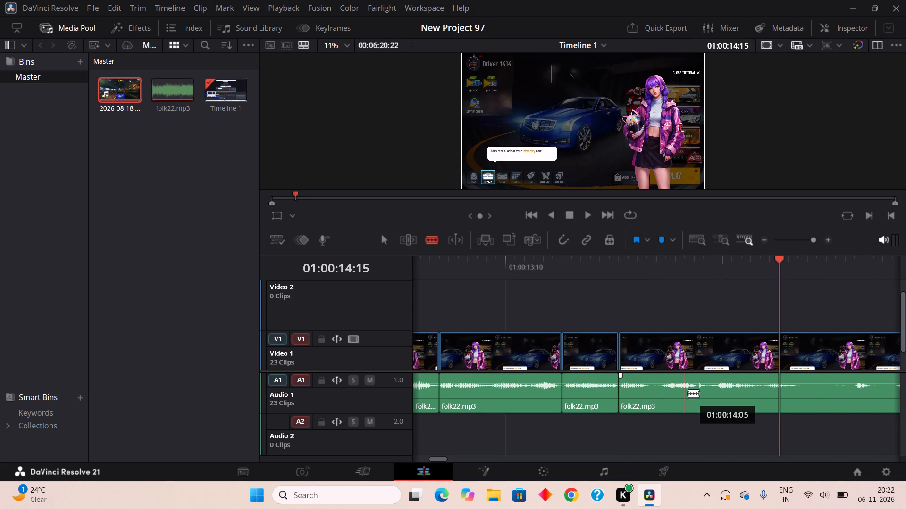
Blade folk22.mp3 at about 01:00:14:01 and 01:00:14:02 and ripple cut the one-frame piece between them.
click(650, 402)
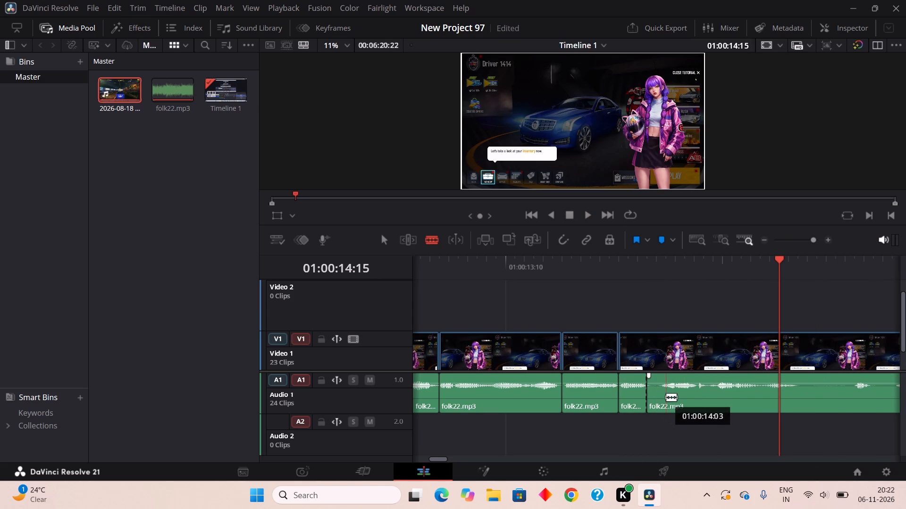
click(663, 399)
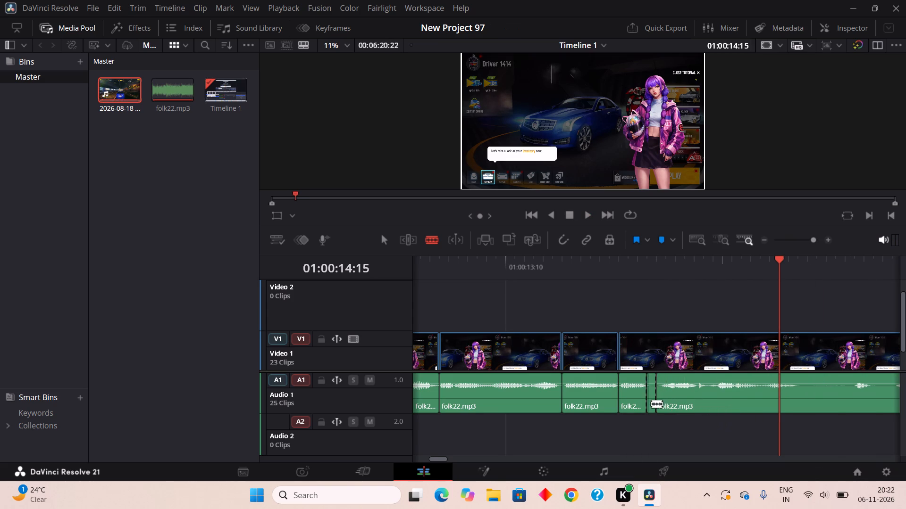
right_click(651, 404)
click(665, 215)
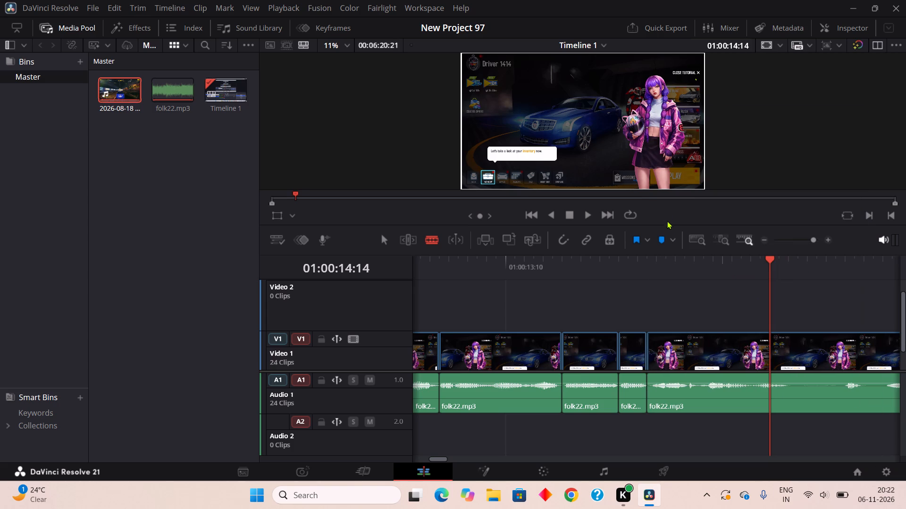
Blade folk22.mp3 around the silence from about 01:00:14:16 to 01:00:14:22 and ripple cut that six-frame piece.
click(789, 396)
click(850, 400)
right_click(807, 398)
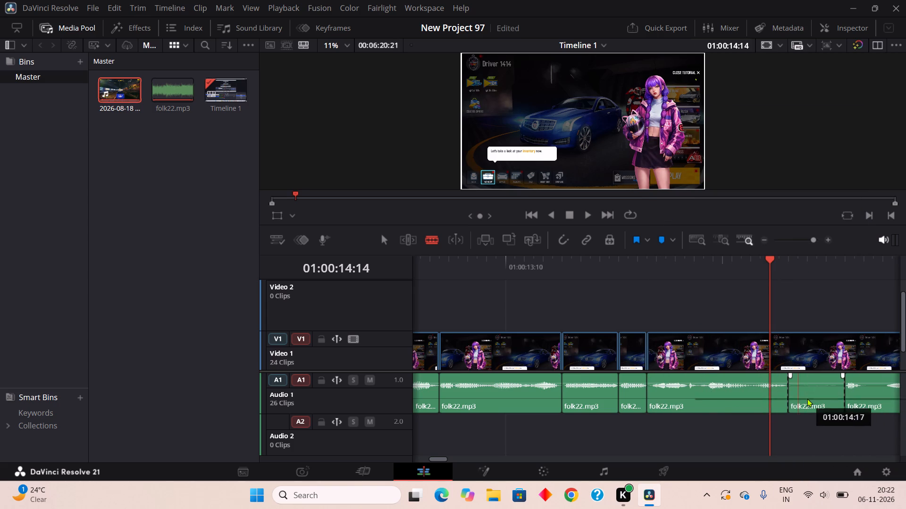
click(760, 206)
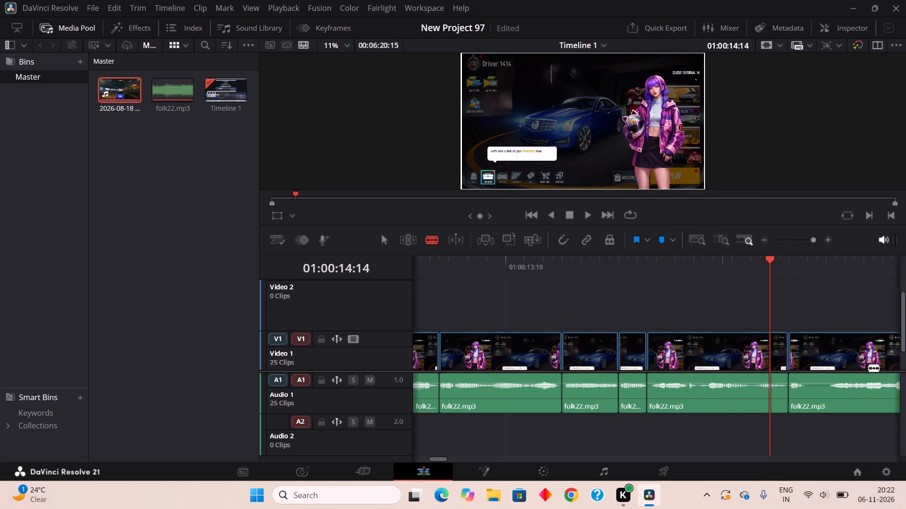
Blade folk22.mp3 around the quiet stretch from about 01:00:14:18 to 01:00:14:20 and ripple cut that two-frame piece.
click(809, 400)
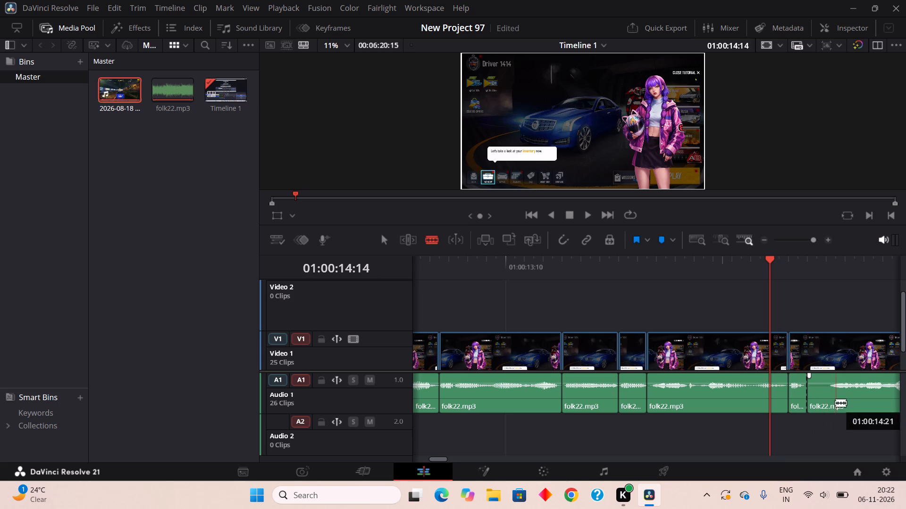
click(833, 402)
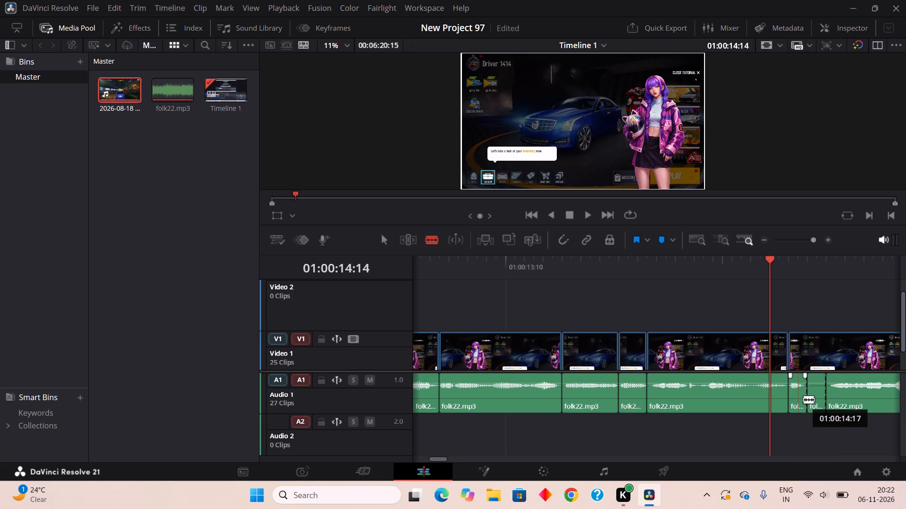
right_click(818, 399)
click(754, 210)
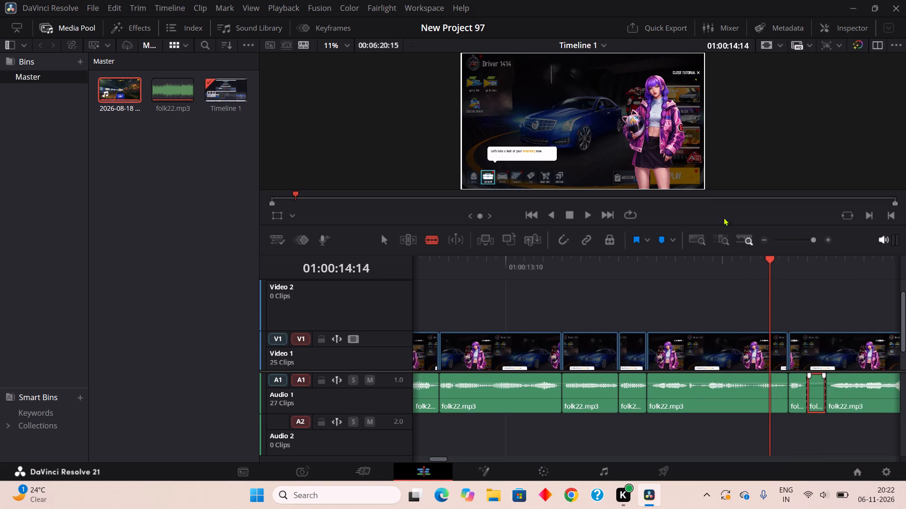
Play on, blade folk22.mp3 at about 01:00:15:09 and 01:00:15:10, and ripple cut the one-frame piece between them.
click(579, 214)
click(587, 215)
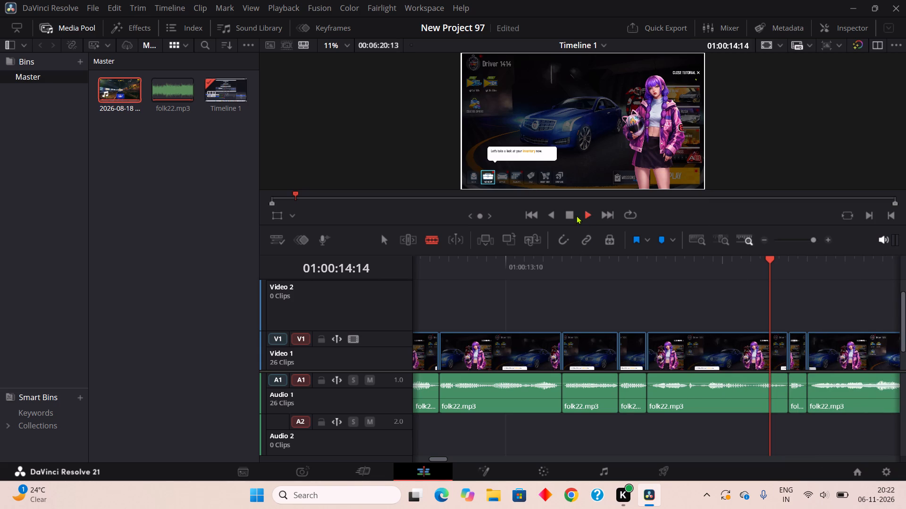
click(567, 213)
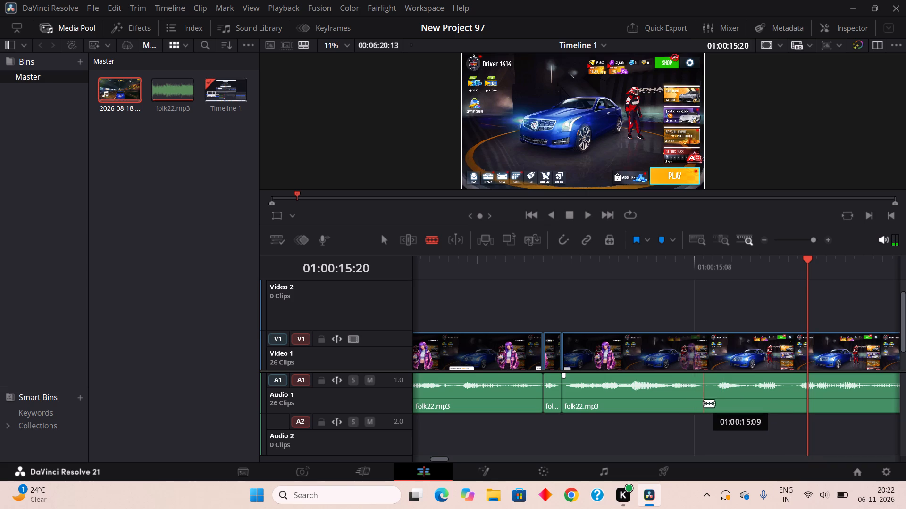
click(704, 403)
click(722, 402)
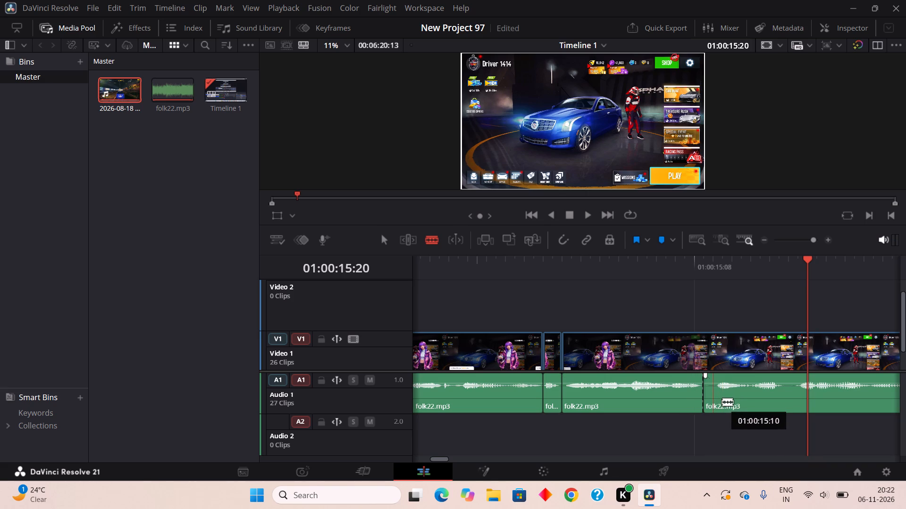
right_click(705, 399)
click(725, 208)
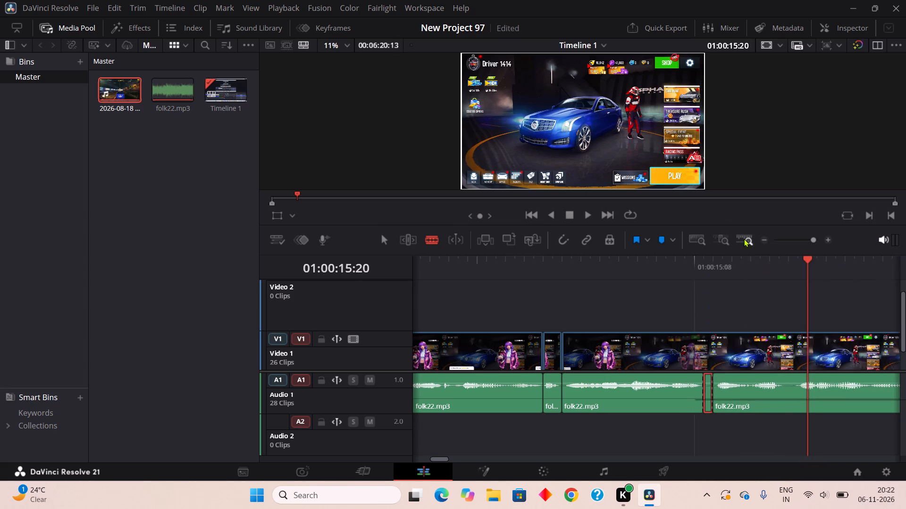
Blade folk22.mp3 around the quiet stretch from about 01:00:15:16 to 01:00:15:18 and ripple cut that two-frame piece.
click(777, 408)
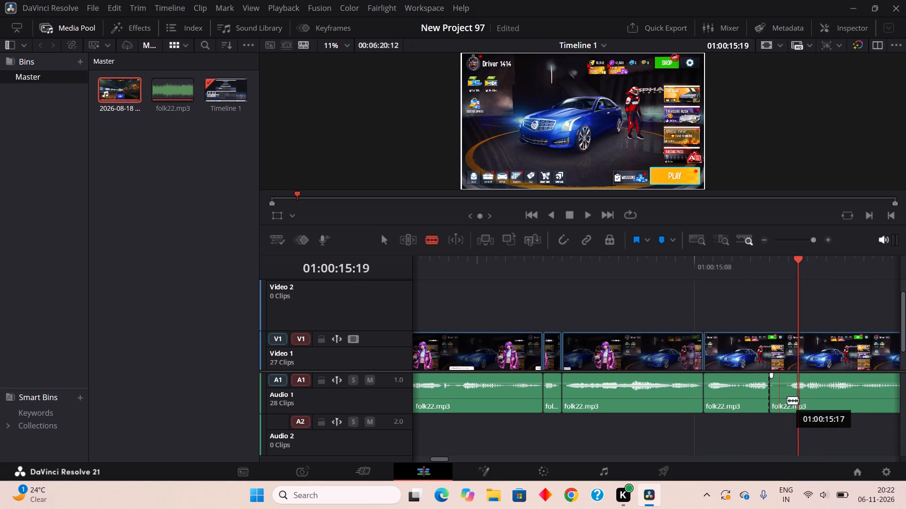
click(795, 403)
right_click(780, 391)
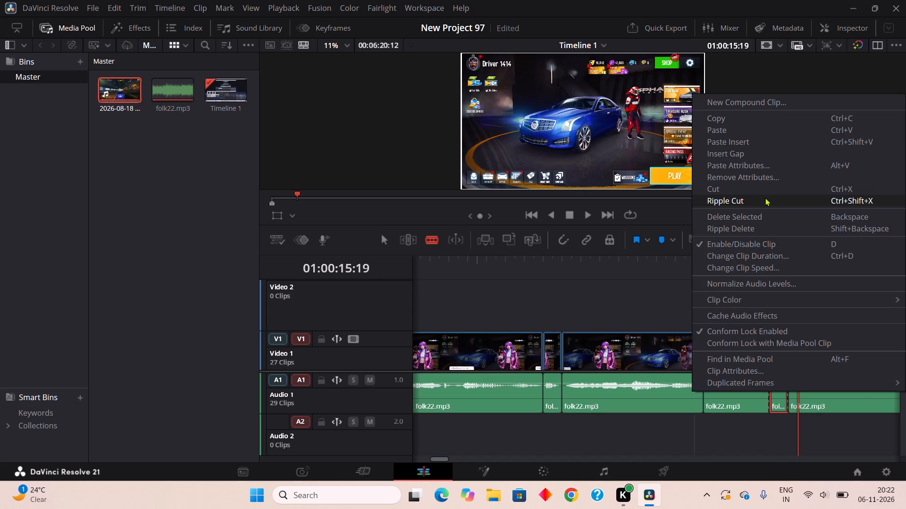
drag(759, 194, 759, 204)
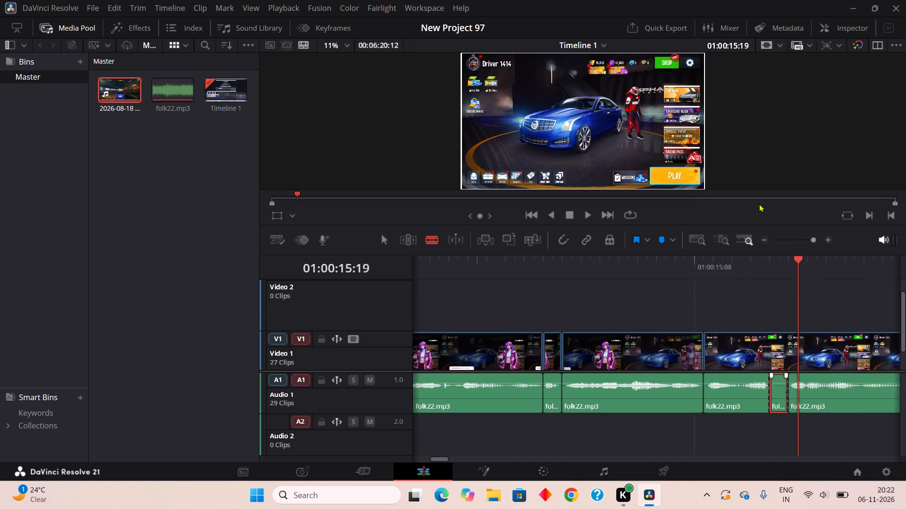
Play on, blade folk22.mp3 at about 01:00:16:05, 01:00:16:19 and 01:00:16:20, and cut the last one-frame piece without rippling.
click(587, 213)
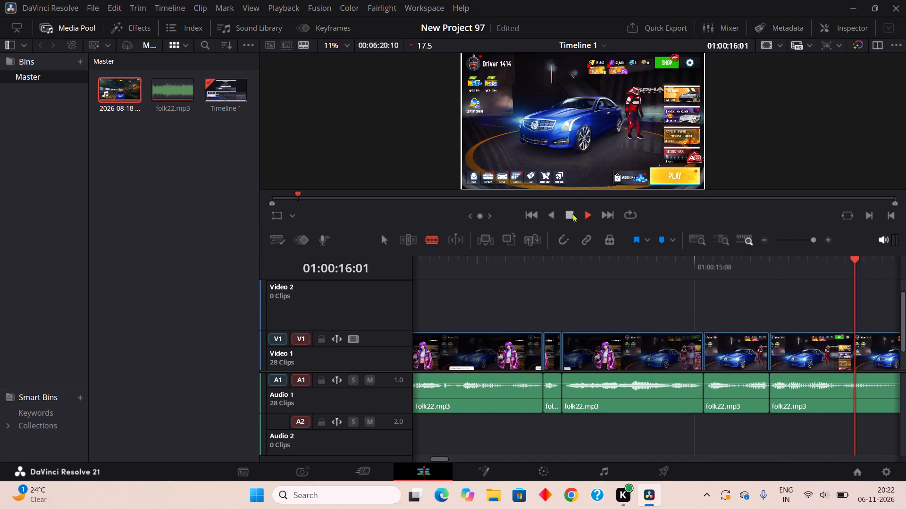
click(571, 210)
click(650, 400)
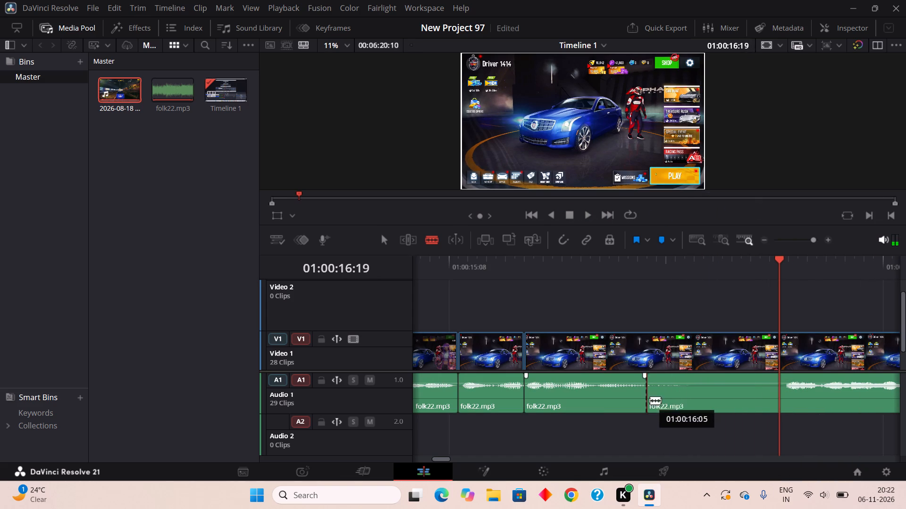
click(784, 401)
click(790, 400)
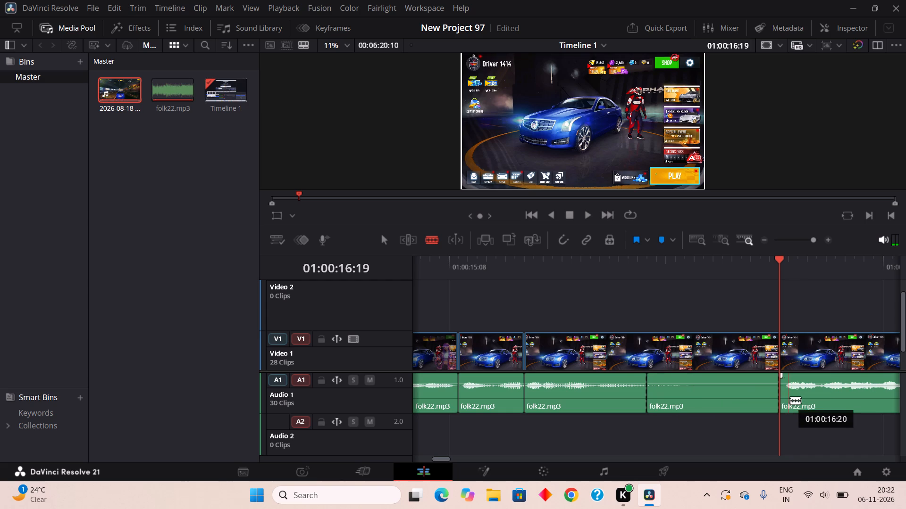
right_click(788, 400)
click(753, 202)
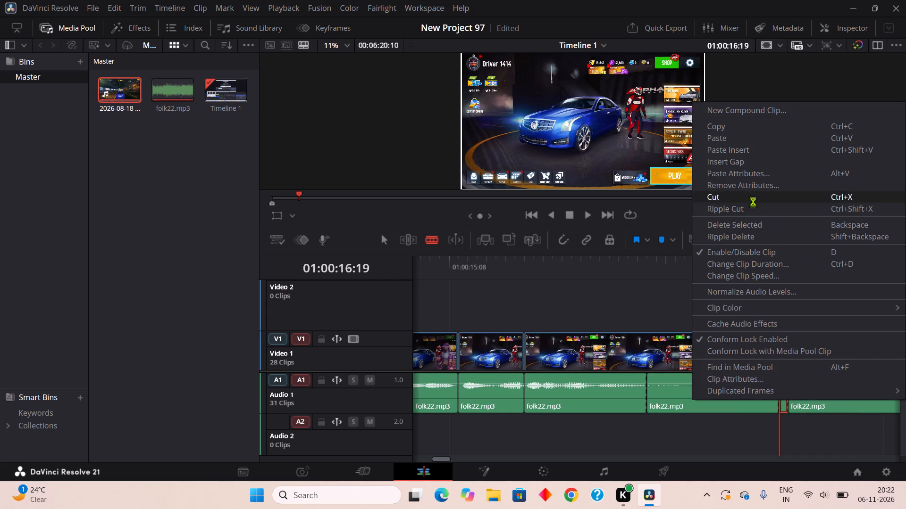
Ripple cut the silent fourteen-frame folk22.mp3 piece from about 01:00:16:05 to 01:00:16:19.
right_click(737, 394)
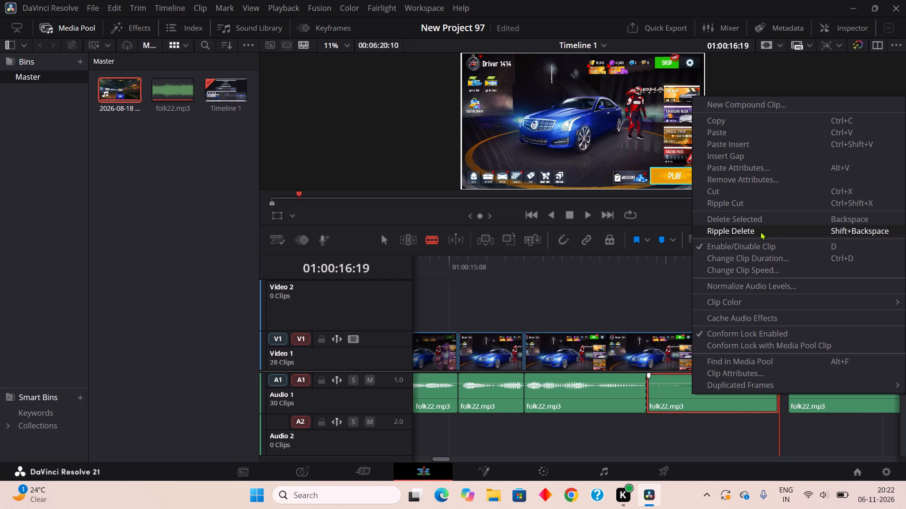
click(737, 199)
Blade folk22.mp3 around the silence from about 01:00:16:18 to 01:00:16:22 and ripple cut that four-frame piece.
click(775, 395)
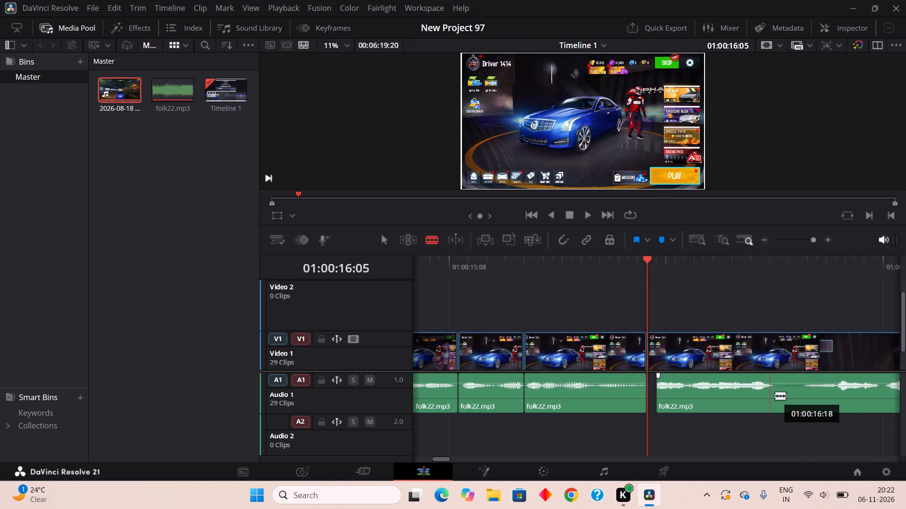
double_click(809, 406)
right_click(793, 397)
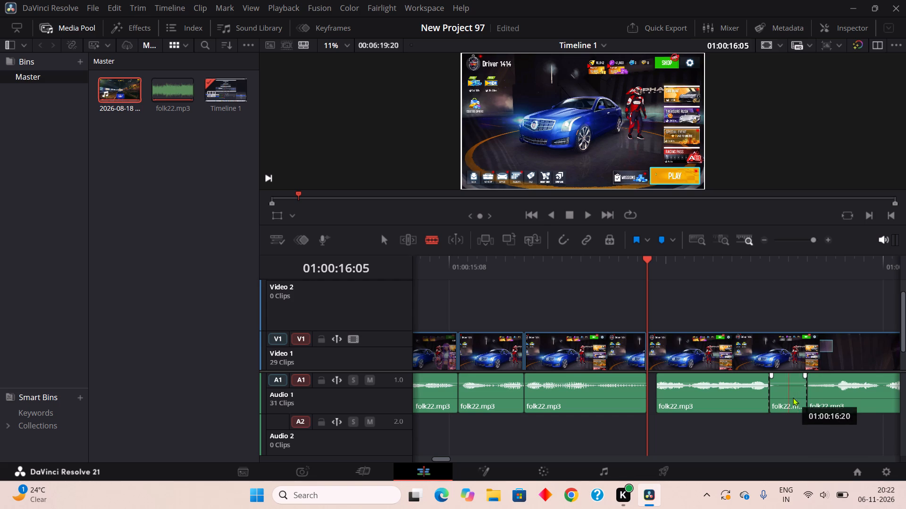
click(732, 205)
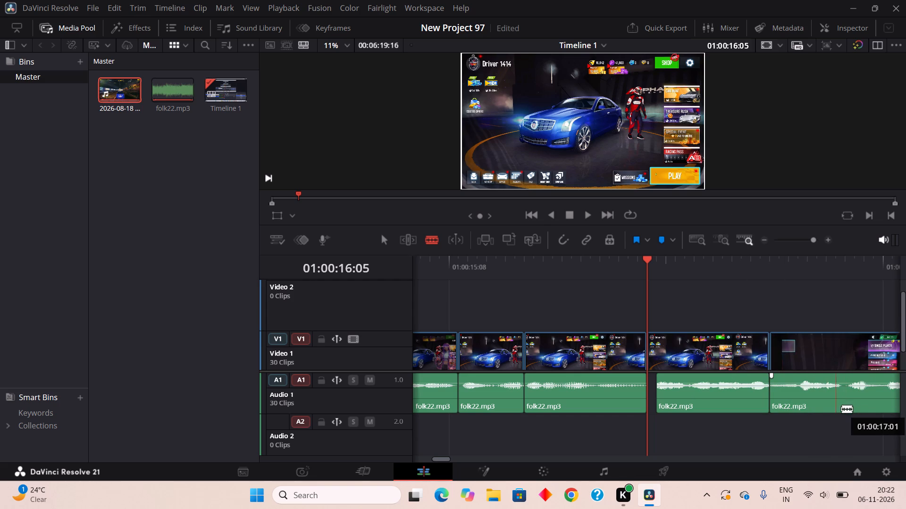
Blade folk22.mp3 at about 01:00:17:01 and 01:00:17:02 and ripple cut the one-frame piece between them.
double_click(841, 409)
click(851, 403)
right_click(840, 407)
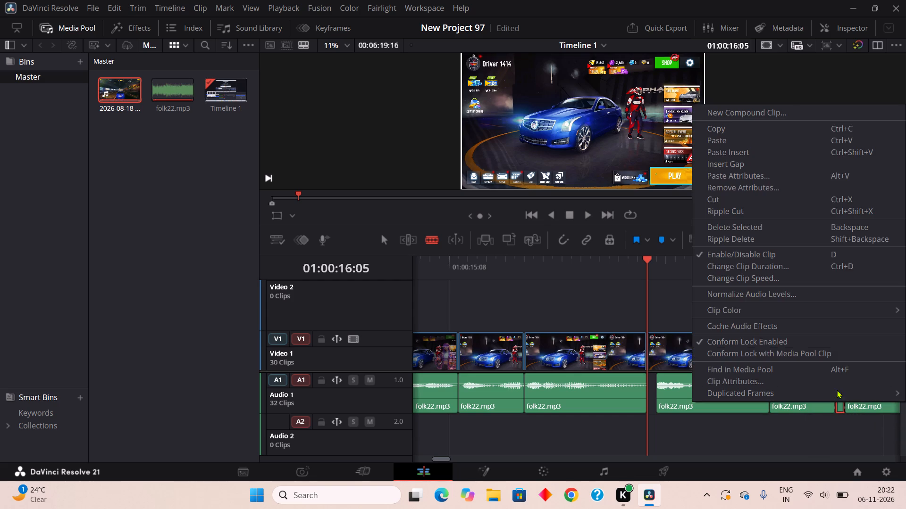
click(711, 205)
Play on, blade folk22.mp3 at about 01:00:18:06 and 01:00:18:07, and ripple cut the one-frame piece between them.
click(584, 212)
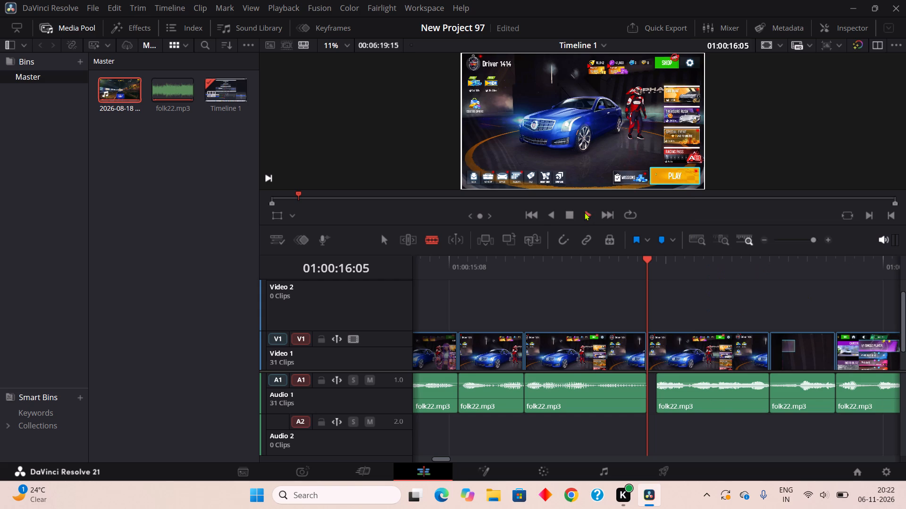
click(571, 213)
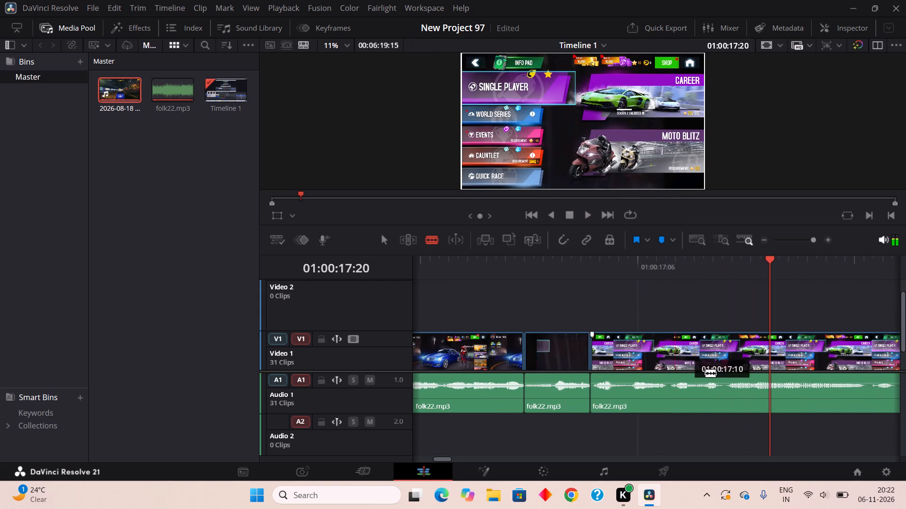
double_click(865, 409)
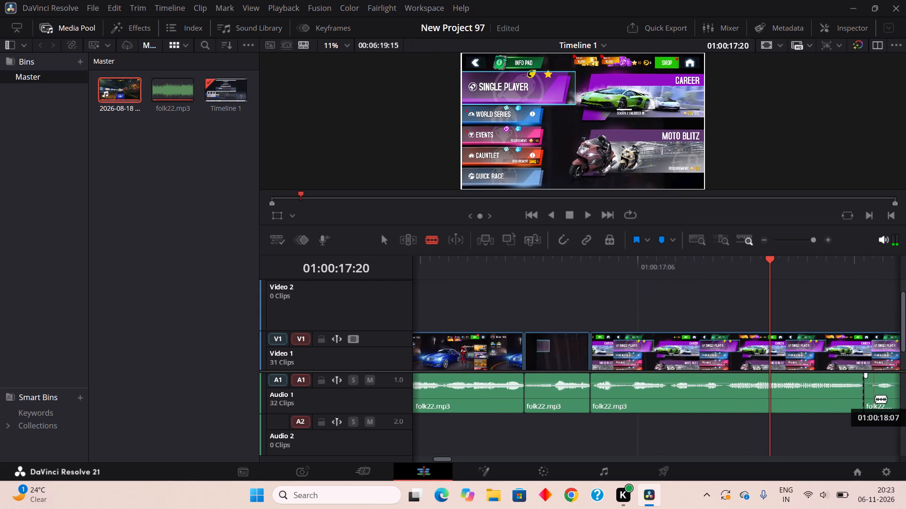
click(875, 398)
right_click(867, 397)
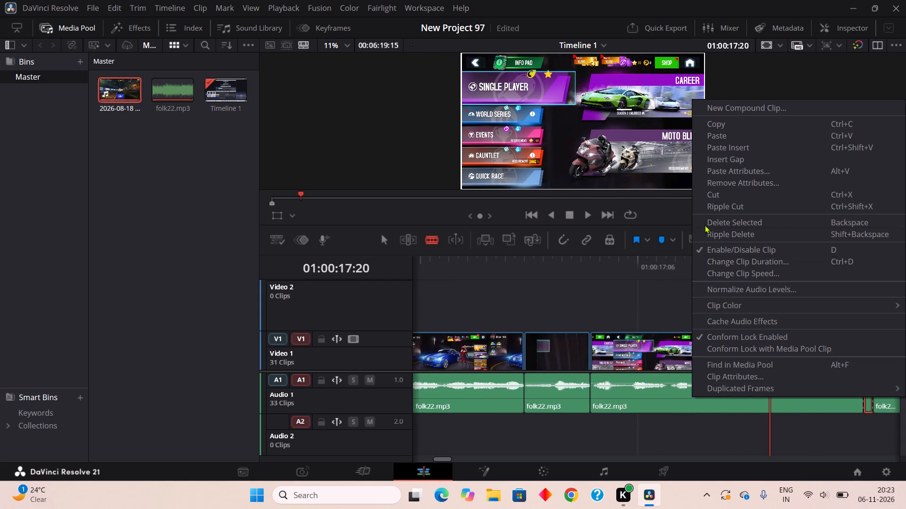
click(705, 201)
Play on, blade folk22.mp3 around the silence from about 01:00:18:08 to 01:00:18:11, and ripple cut that three-frame piece.
click(584, 213)
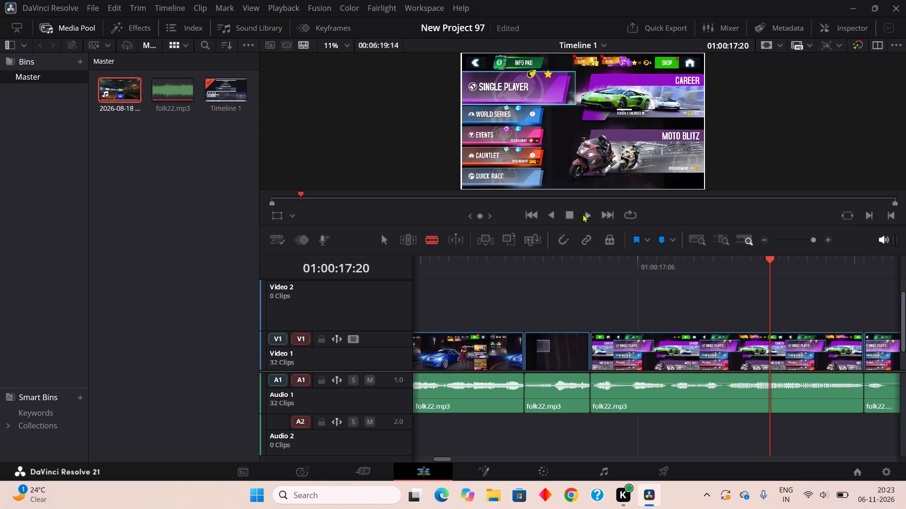
click(565, 214)
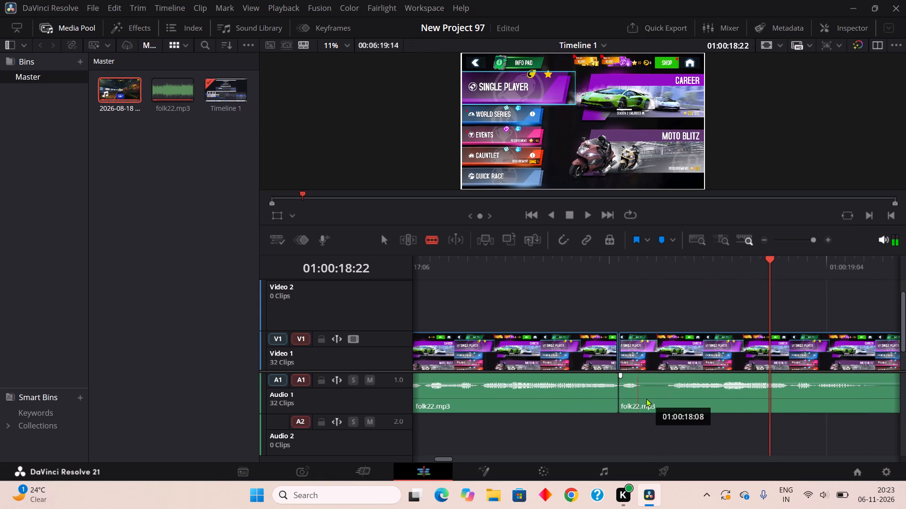
click(644, 401)
click(670, 403)
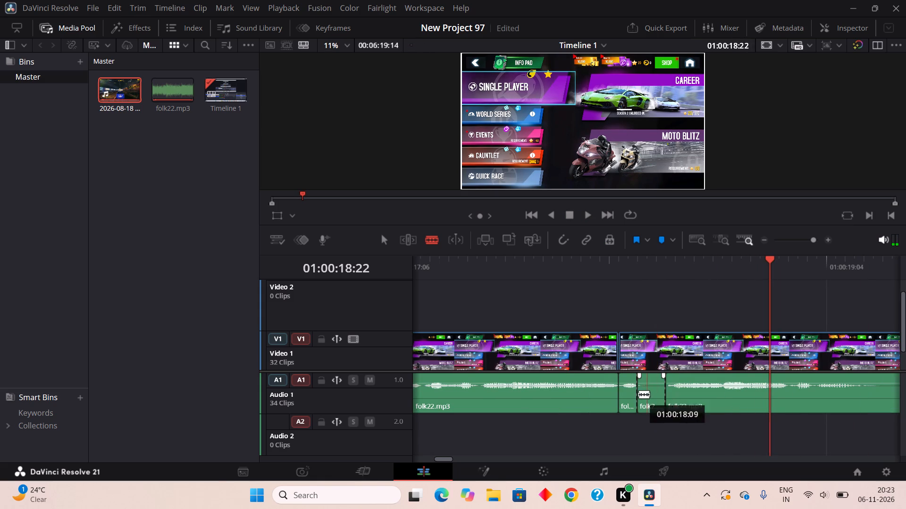
right_click(638, 394)
right_click(642, 393)
right_click(652, 382)
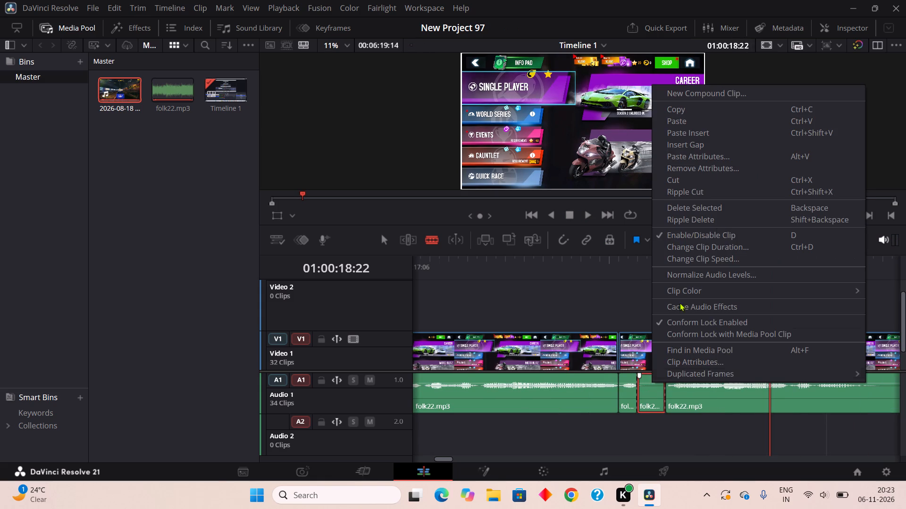
click(703, 192)
Play on, blade folk22.mp3 around the silence from about 01:00:19:05 to 01:00:19:12, and ripple cut that seven-frame piece.
click(586, 216)
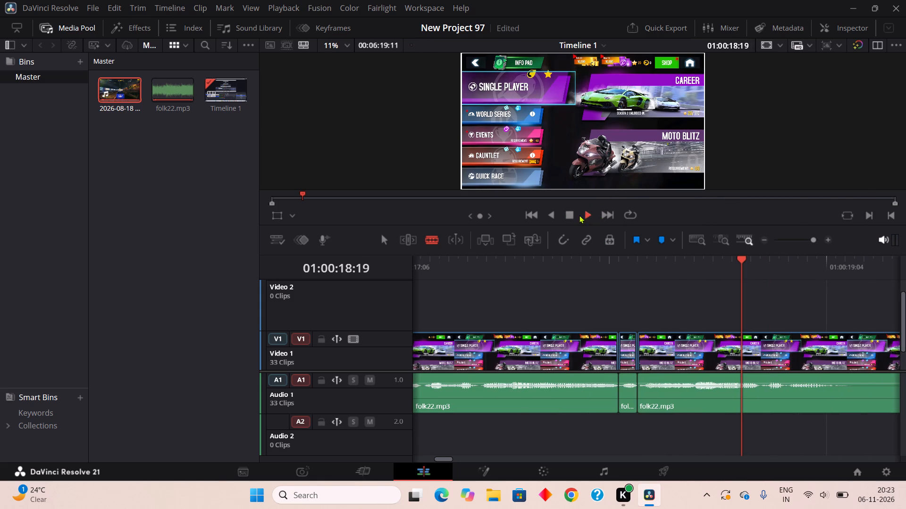
click(569, 213)
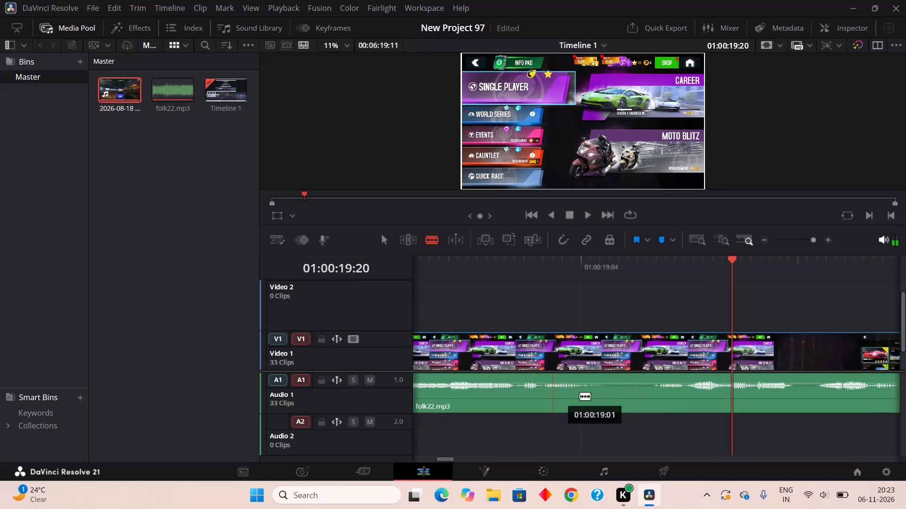
click(599, 397)
click(660, 396)
right_click(629, 396)
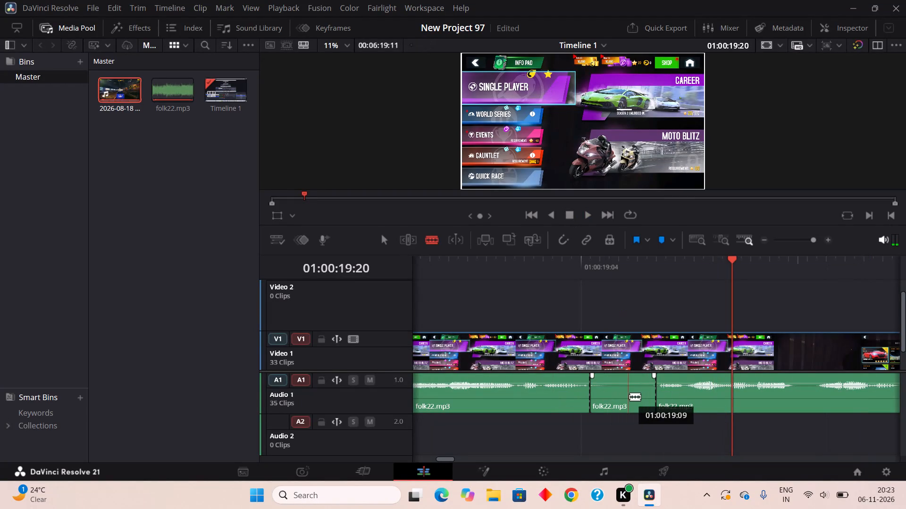
click(682, 322)
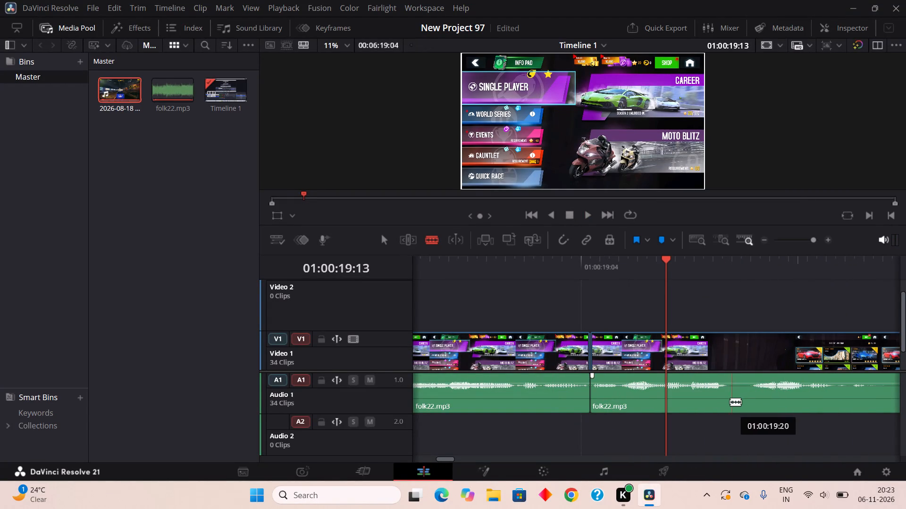
Blade folk22.mp3 around the silence from about 01:00:19:19 to 01:00:19:22 and ripple cut that three-frame piece.
double_click(727, 397)
click(758, 393)
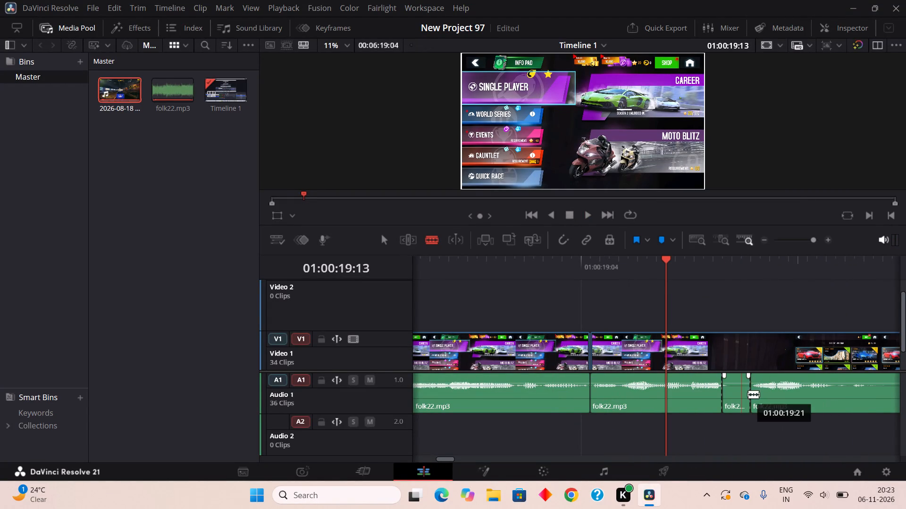
right_click(748, 394)
right_click(738, 392)
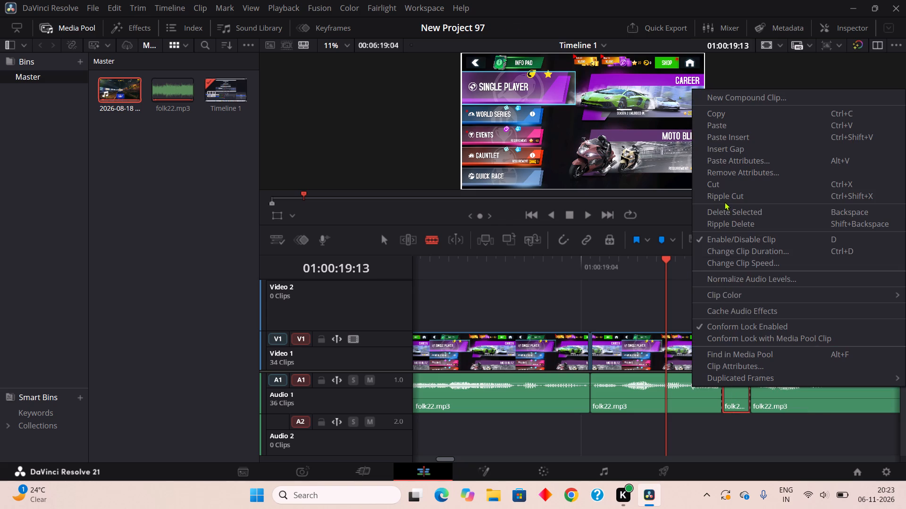
click(723, 197)
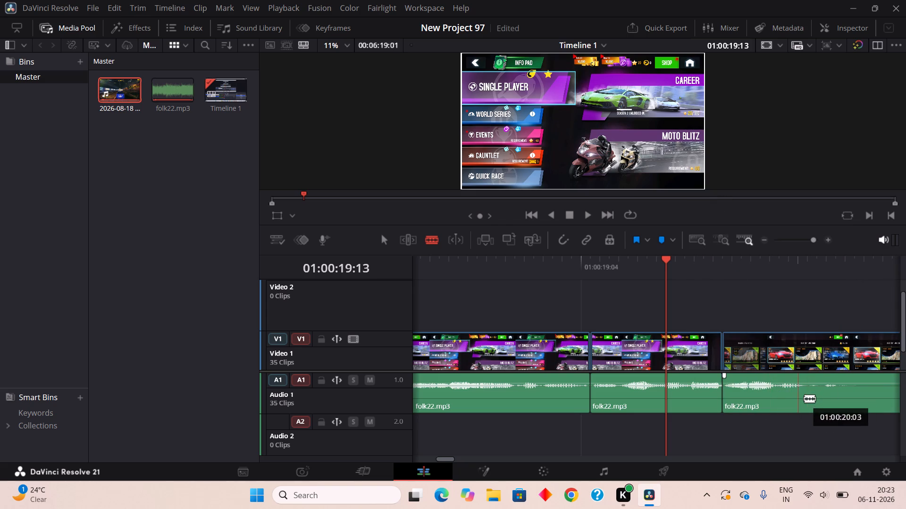
Blade folk22.mp3 around the silence from about 01:00:20:03 to 01:00:20:06 and ripple cut that three-frame piece.
double_click(804, 398)
click(834, 397)
right_click(811, 403)
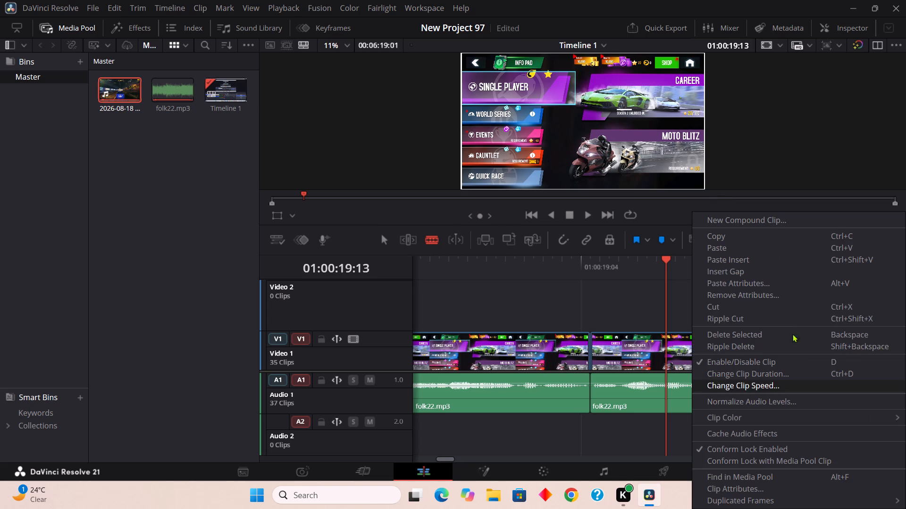
double_click(745, 312)
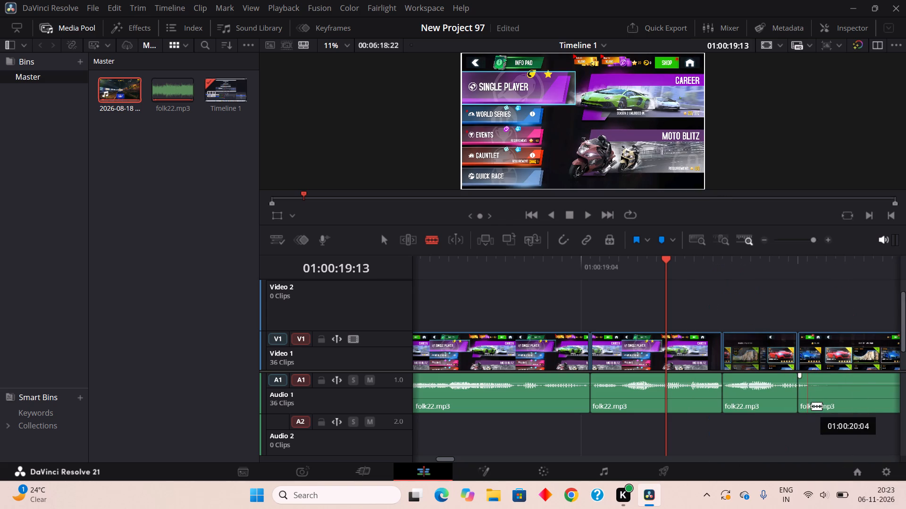
Blade folk22.mp3 at about 01:00:20:04, play on, blade it at about 01:00:20:17, and ripple cut the thirteen-frame piece between them.
click(811, 405)
click(587, 221)
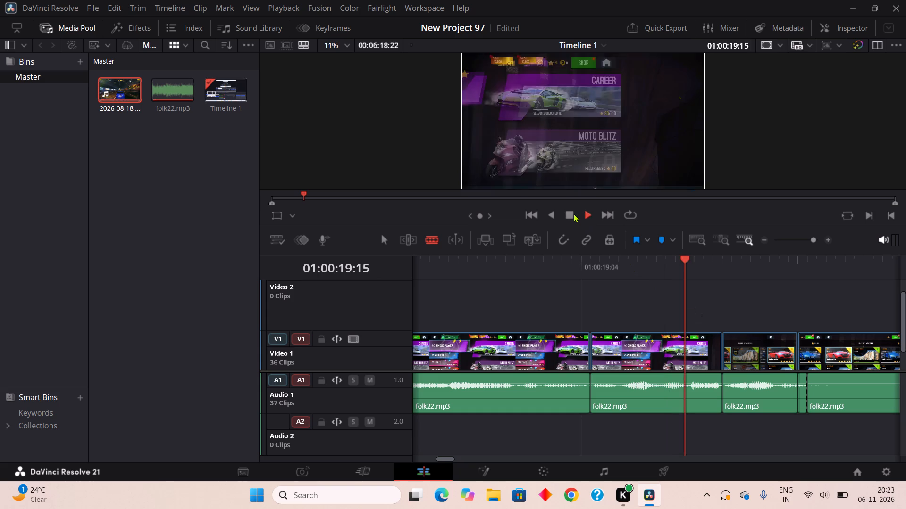
click(566, 210)
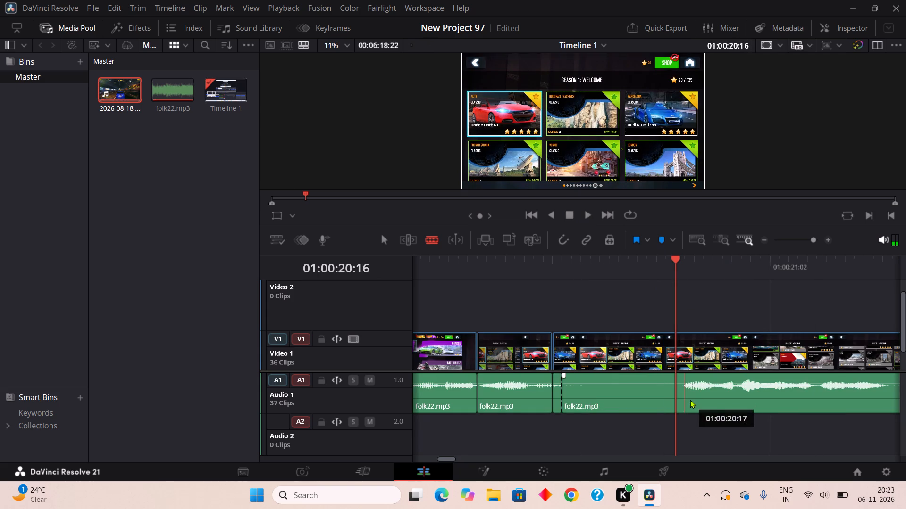
click(689, 400)
right_click(660, 400)
click(698, 211)
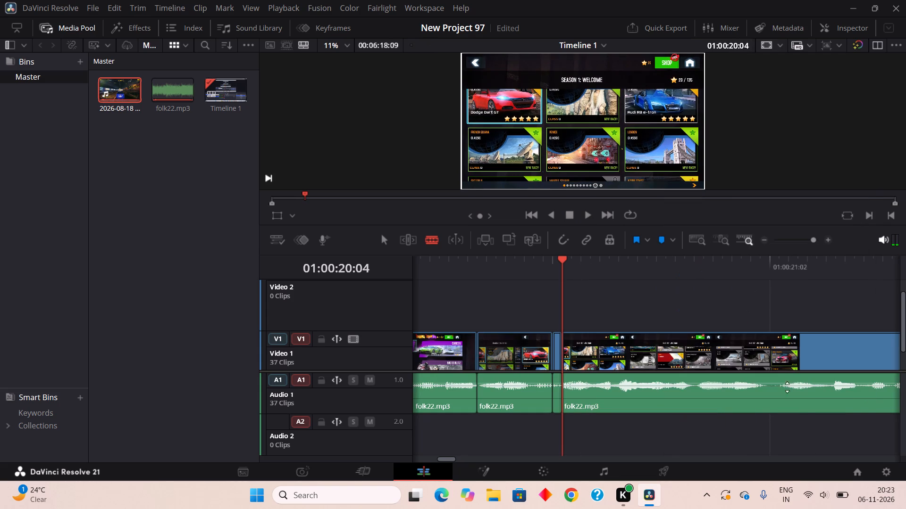
Blade folk22.mp3 at about 01:00:20:17 and 01:00:20:18 and ripple cut the one-frame piece between them.
click(692, 402)
click(703, 400)
right_click(690, 399)
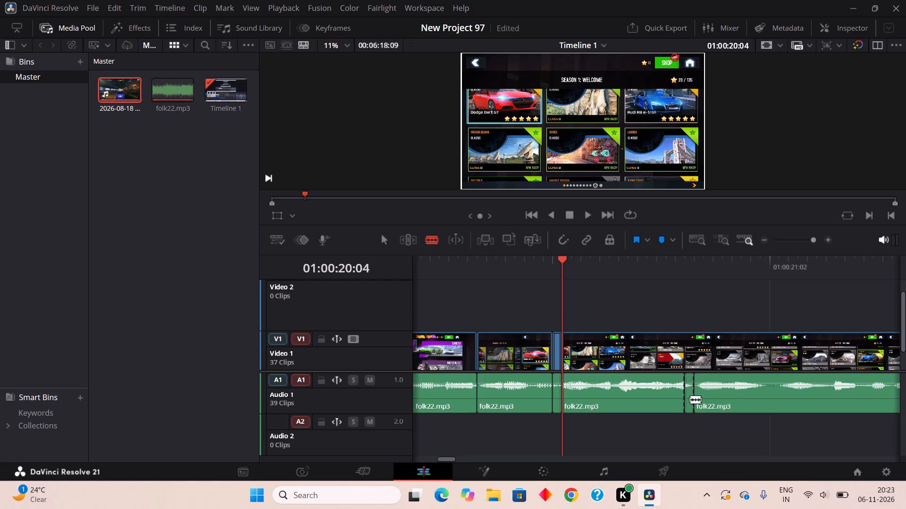
click(742, 203)
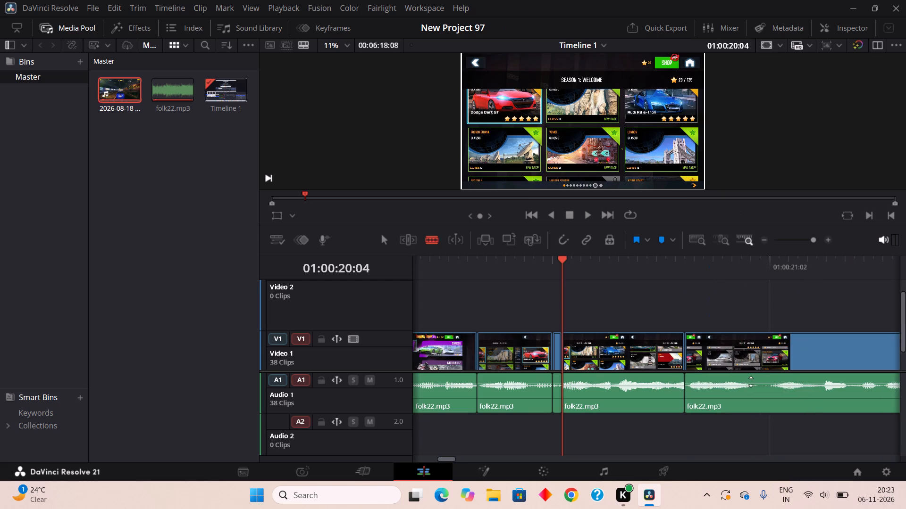
Blade folk22.mp3 around the silence from about 01:00:21:00 to 01:00:21:02 and ripple cut that two-frame piece.
click(755, 398)
click(778, 399)
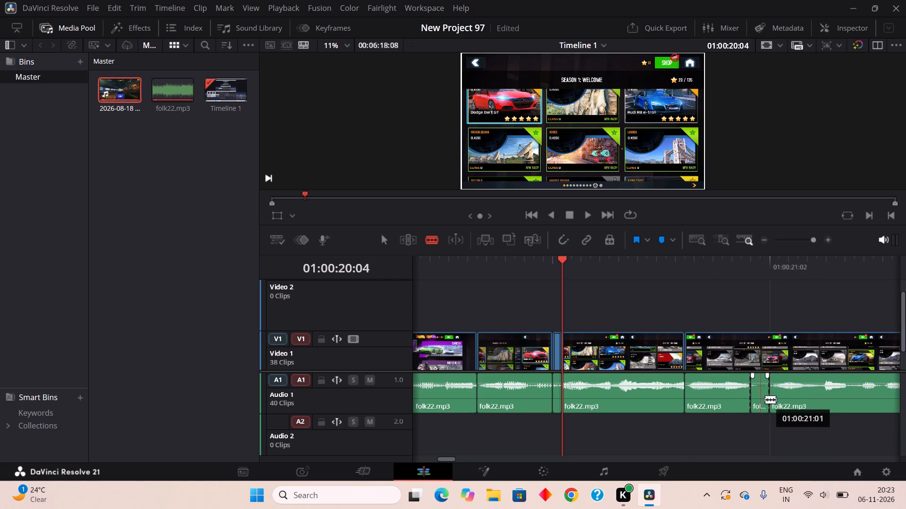
right_click(759, 398)
click(727, 197)
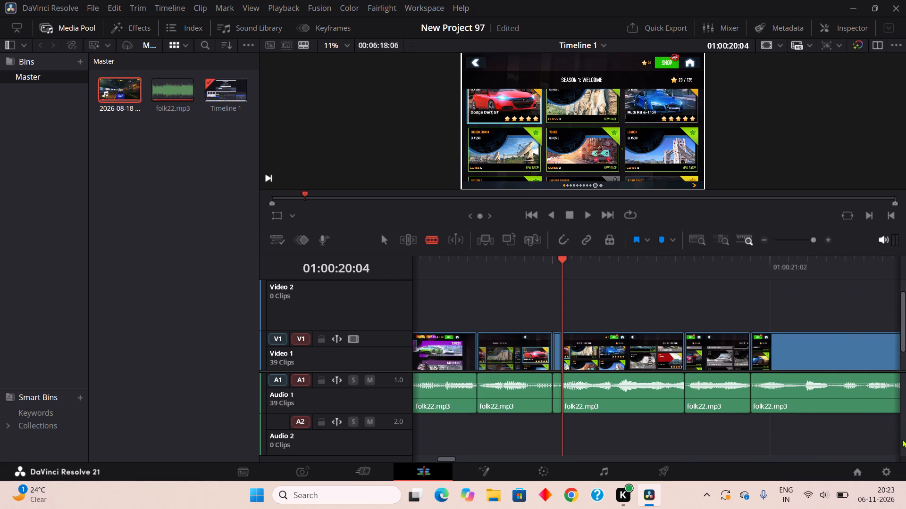
Blade folk22.mp3 at about 01:00:21:11 and 01:00:21:12 and ripple cut the one-frame piece between them.
click(864, 410)
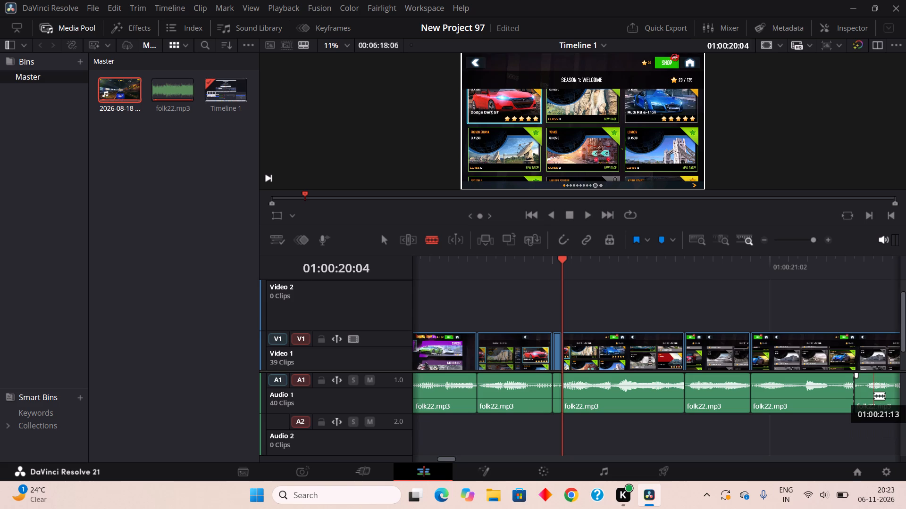
click(869, 398)
right_click(859, 401)
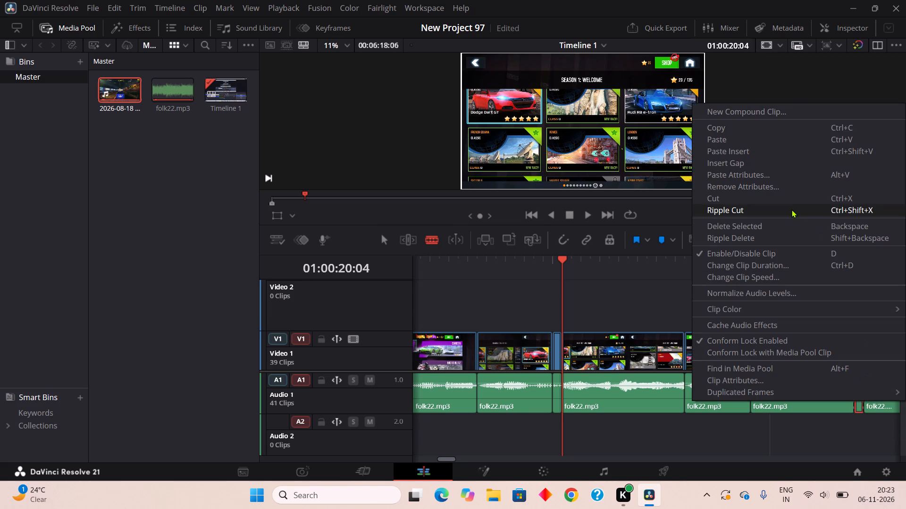
click(791, 209)
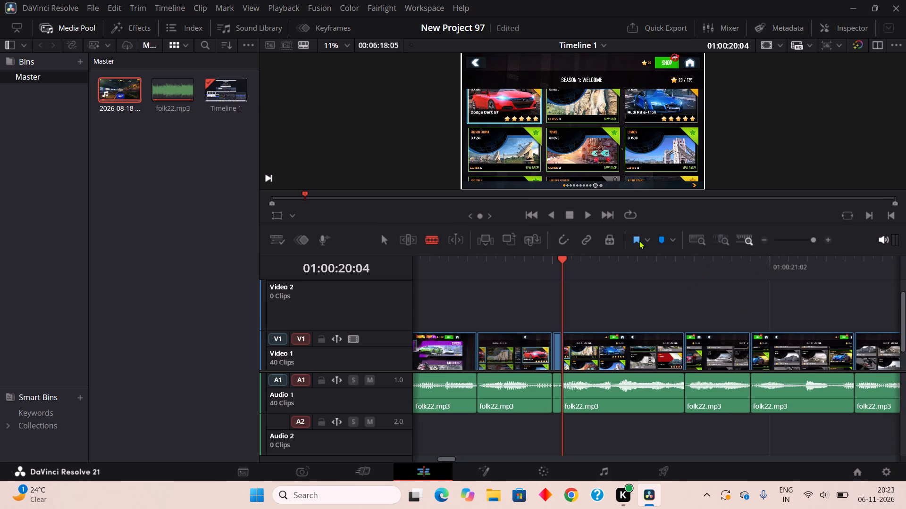
Play on past 01:00:22:00, blade folk22.mp3 at about 01:00:21:16 and 01:00:21:18, and ripple cut the two-frame piece between them.
click(586, 213)
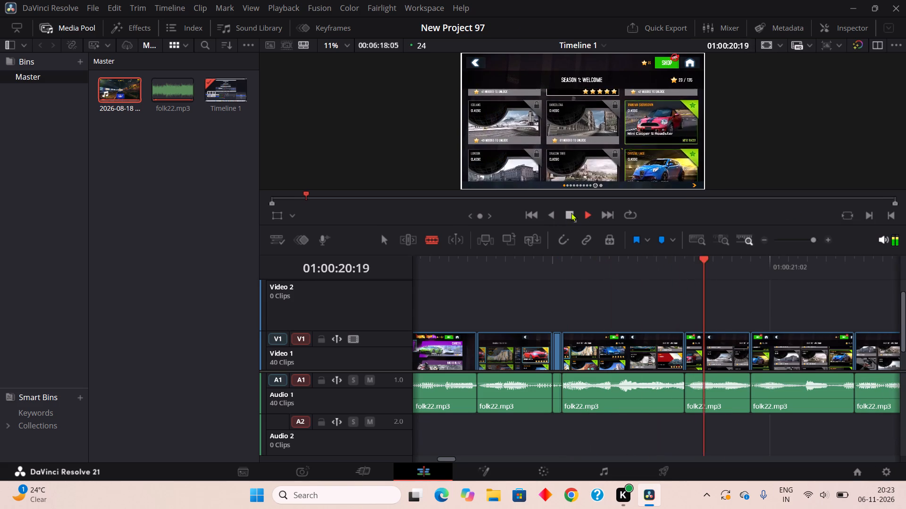
click(572, 213)
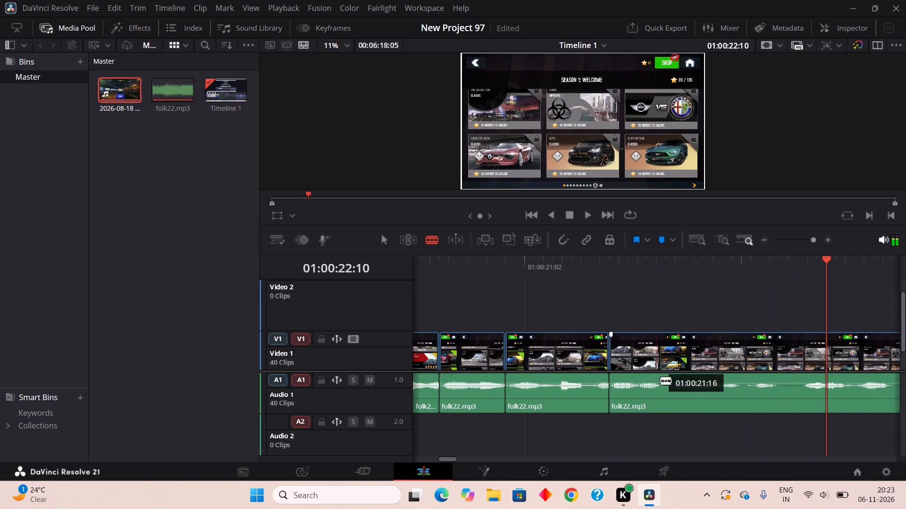
click(663, 404)
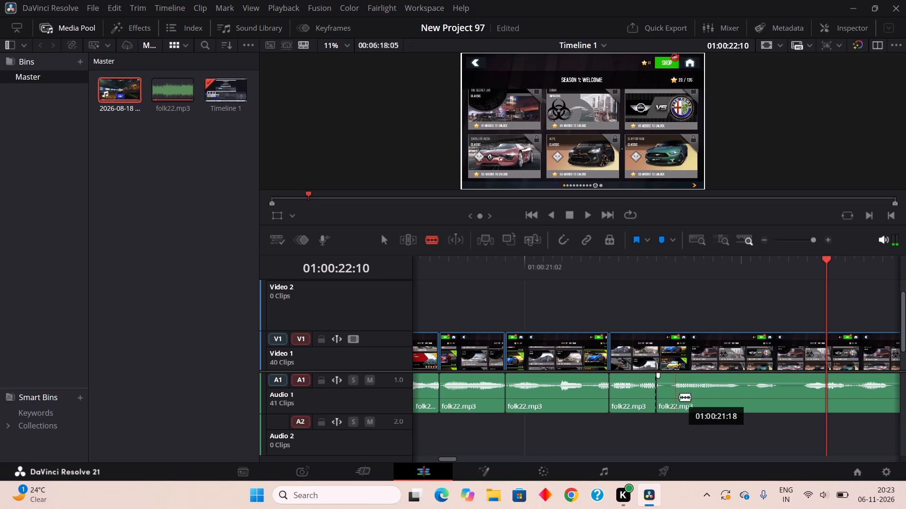
click(679, 397)
right_click(676, 398)
right_click(671, 397)
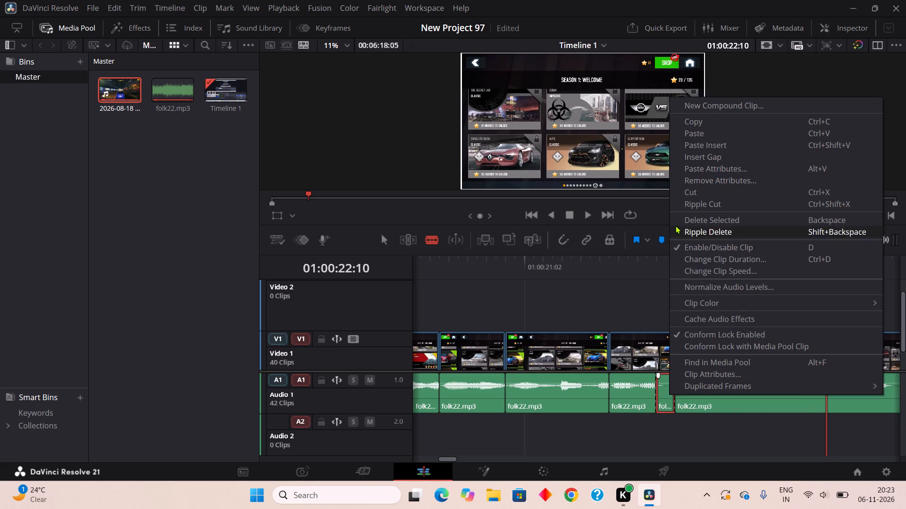
click(703, 199)
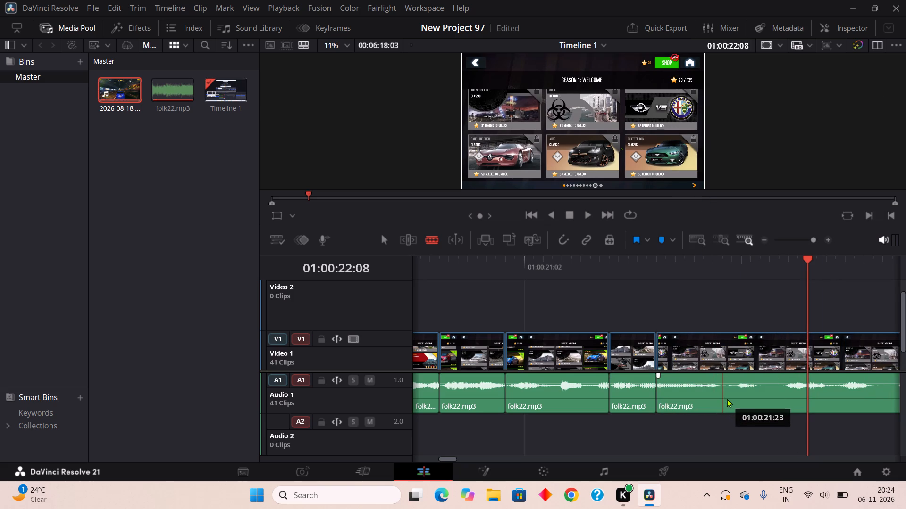
Blade folk22.mp3 at about 01:00:21:23 and 01:00:22:00 and ripple cut the one-frame piece between them.
click(727, 399)
click(732, 396)
right_click(728, 399)
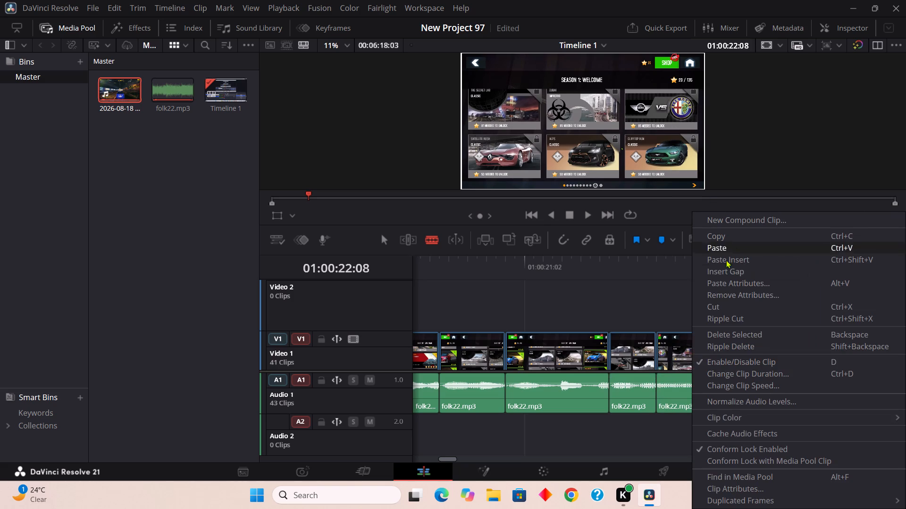
click(730, 317)
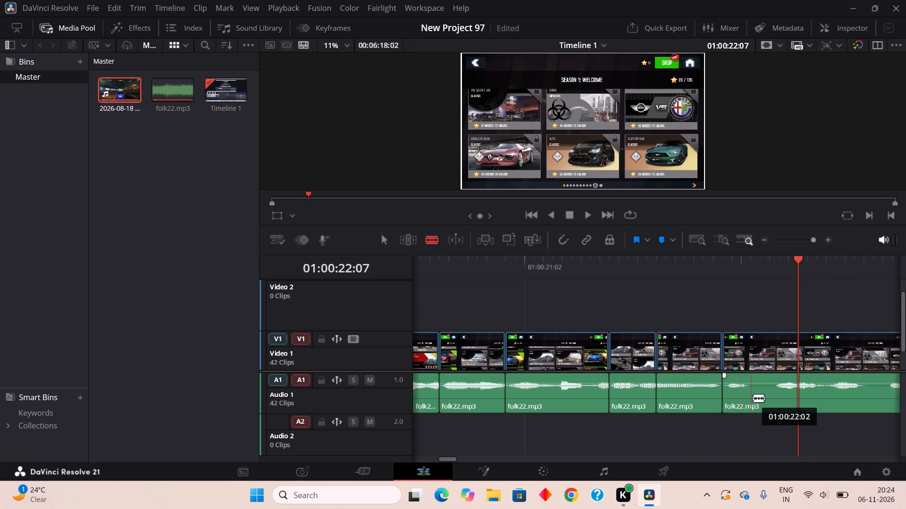
Blade folk22.mp3 around the quiet gap from about 01:00:22:02 to 01:00:22:05 and ripple cut that three-frame piece.
click(753, 398)
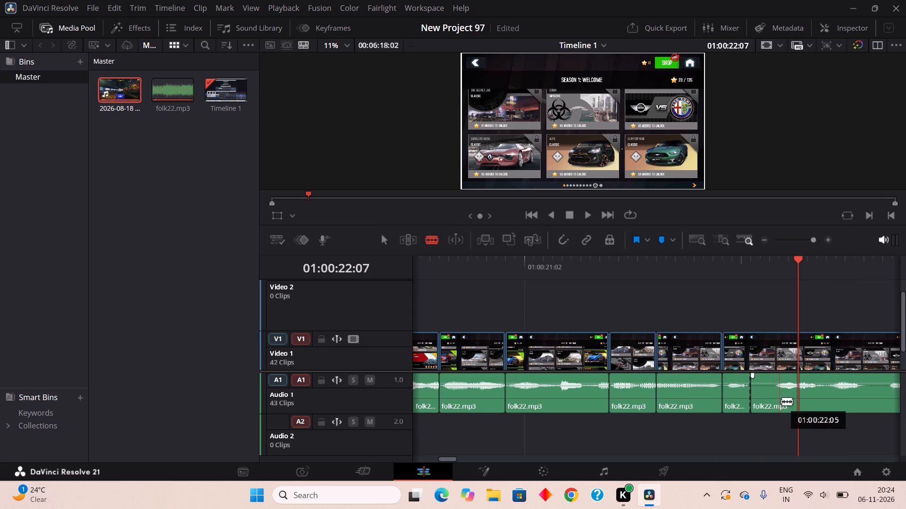
click(781, 401)
right_click(760, 391)
click(716, 198)
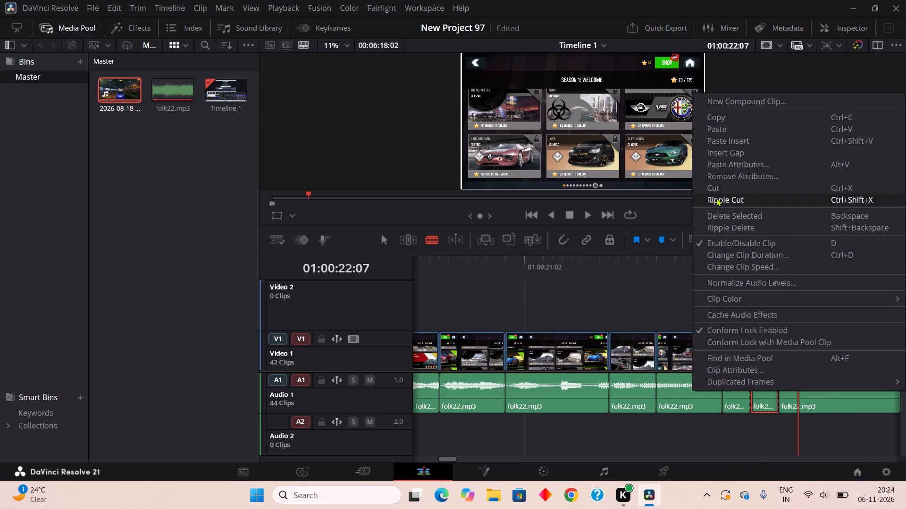
Blade folk22.mp3 at about 01:00:22:11 and 01:00:22:14 and ripple cut the three-frame piece between them.
click(837, 399)
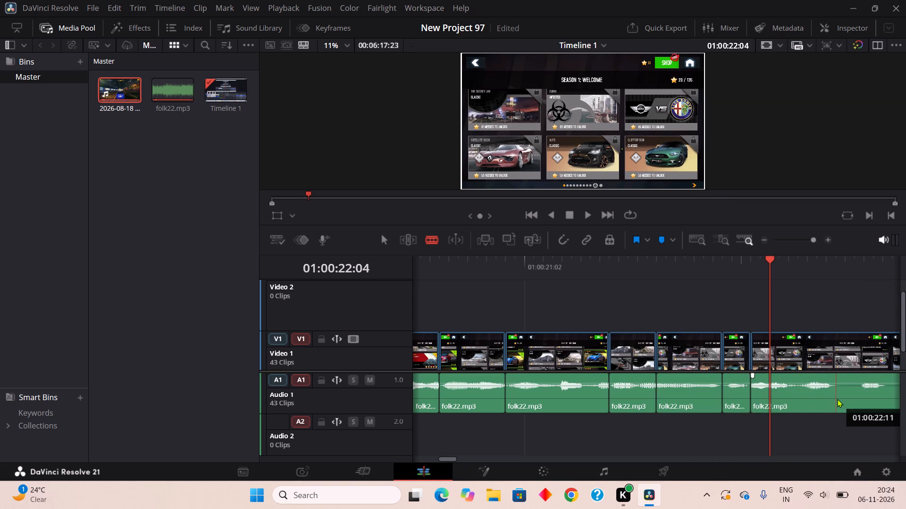
click(869, 404)
right_click(846, 399)
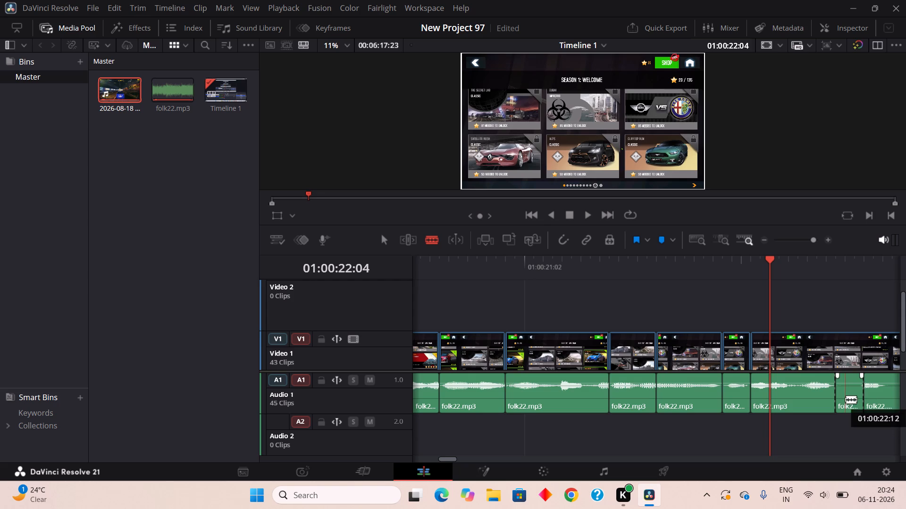
double_click(773, 324)
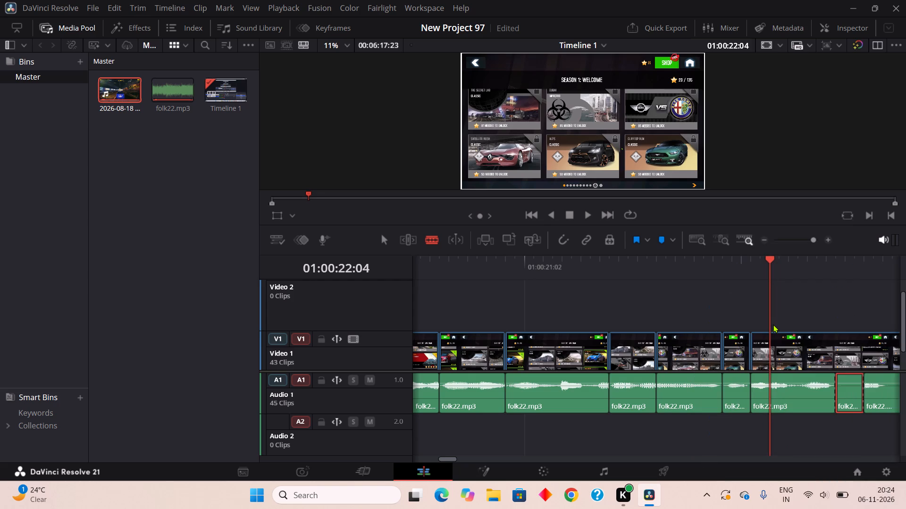
right_click(852, 388)
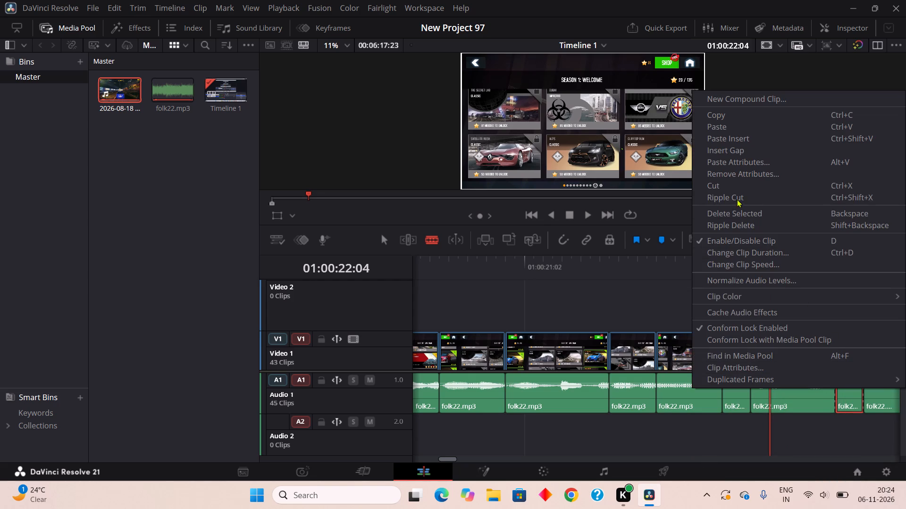
drag(732, 191, 735, 198)
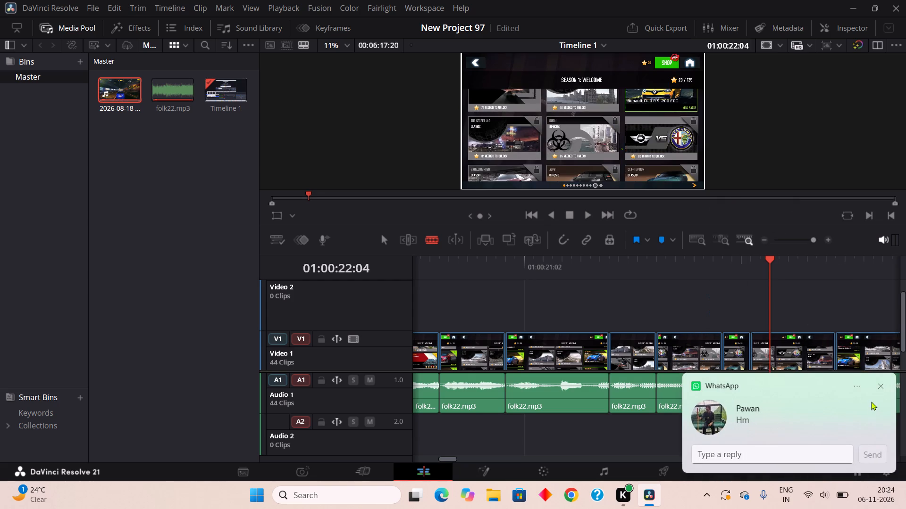
click(879, 387)
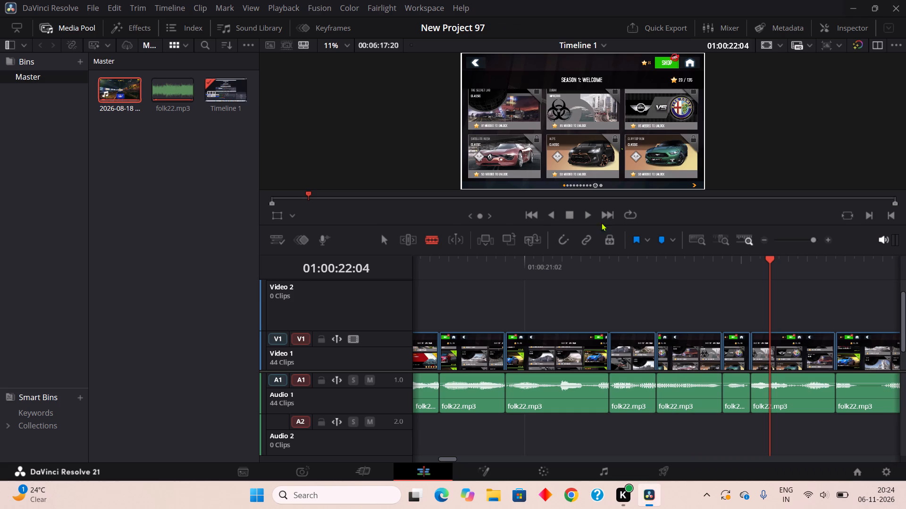
Play on to about 01:00:23:07, blade folk22.mp3 at about 01:00:22:13 and 01:00:22:16, and ripple cut the three-frame piece between them.
click(587, 216)
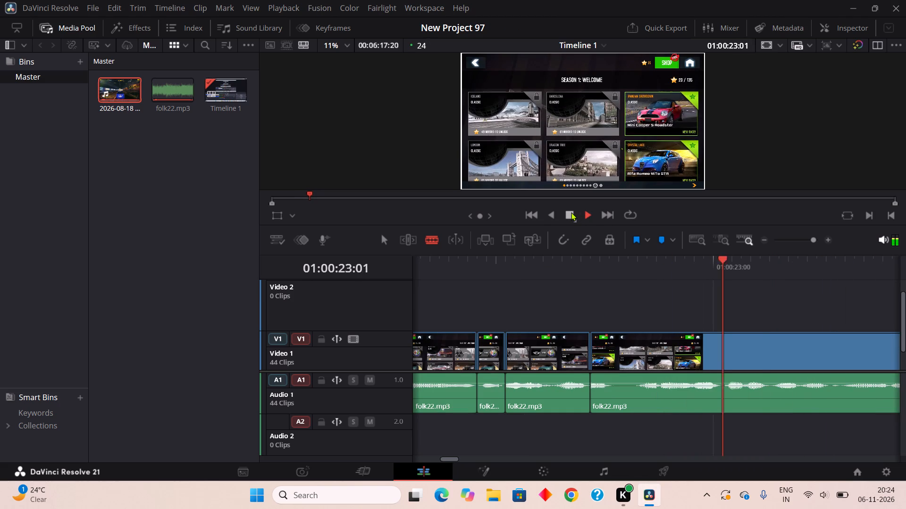
click(571, 212)
click(614, 401)
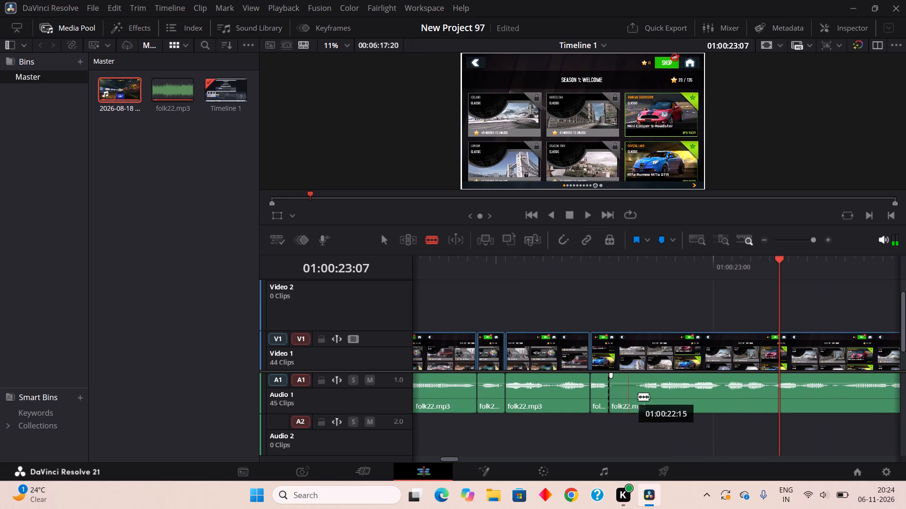
click(640, 398)
right_click(615, 388)
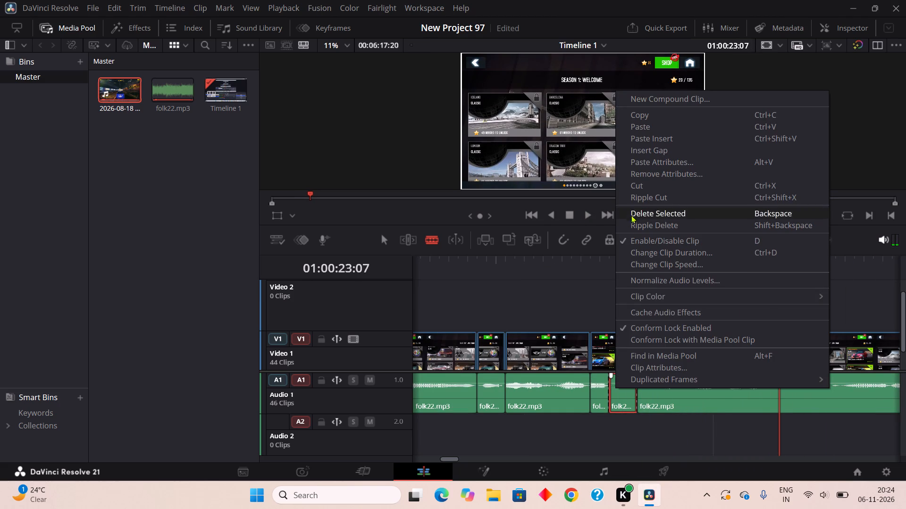
click(639, 203)
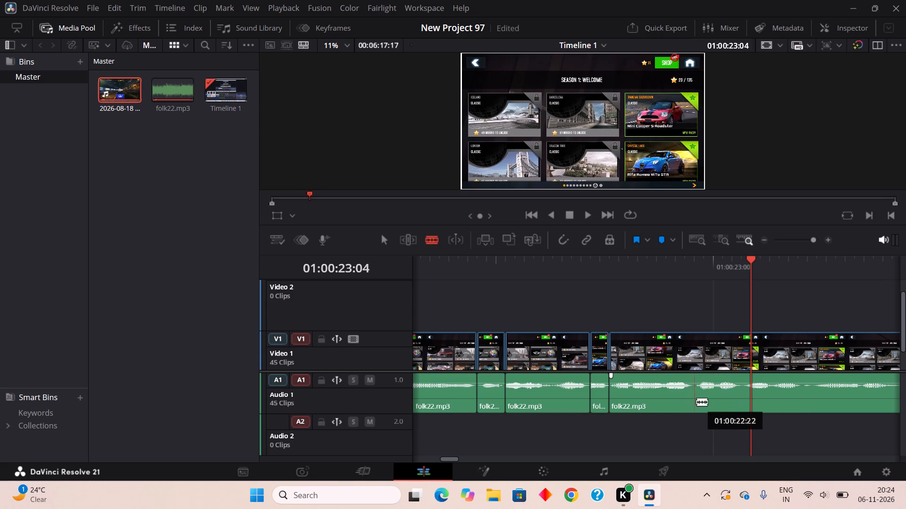
Blade folk22.mp3 at about 01:00:23:03 and 01:00:23:04 and ripple cut the one-frame piece between them.
click(741, 397)
click(748, 396)
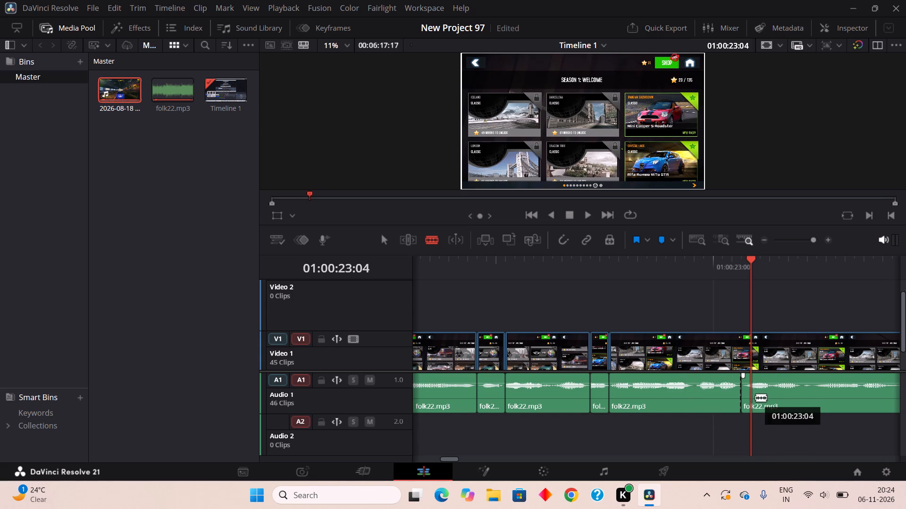
click(753, 398)
right_click(744, 398)
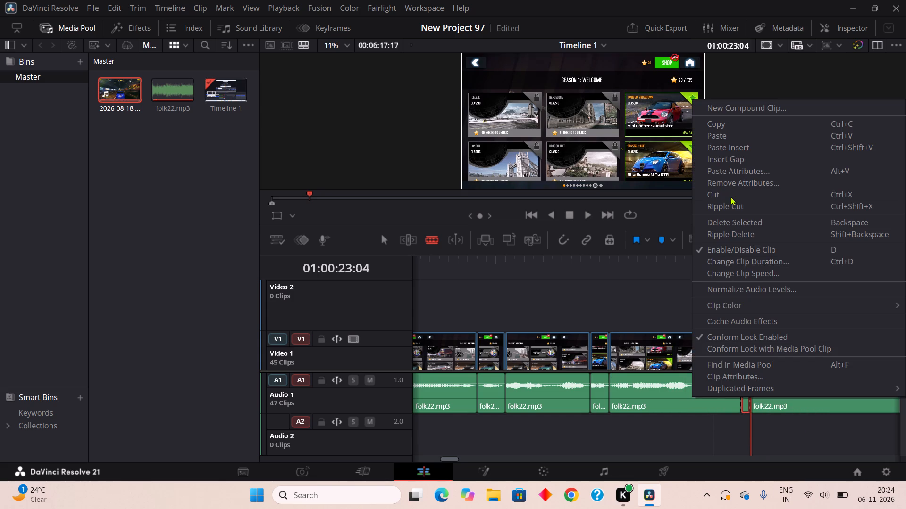
click(728, 207)
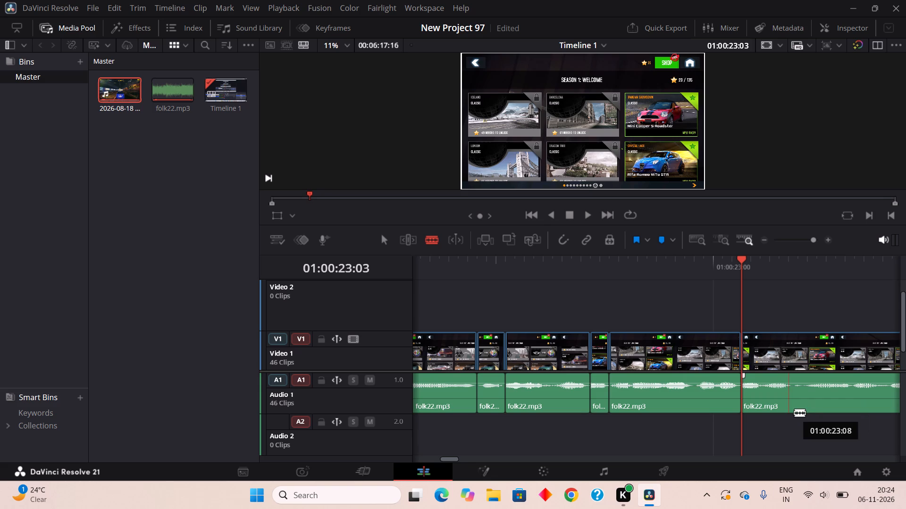
Blade folk22.mp3 around the silence from about 01:00:23:08 to 01:00:23:10 and ripple cut that two-frame piece.
click(794, 412)
click(813, 402)
right_click(797, 402)
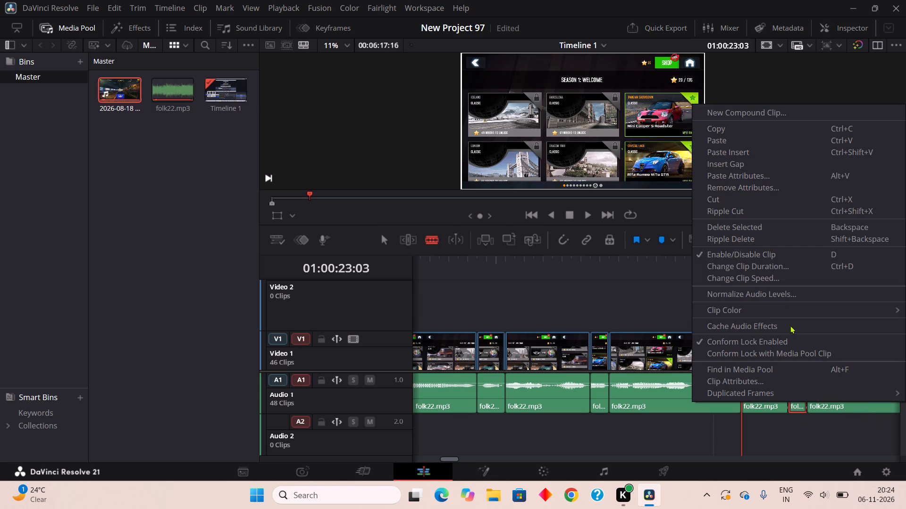
click(732, 210)
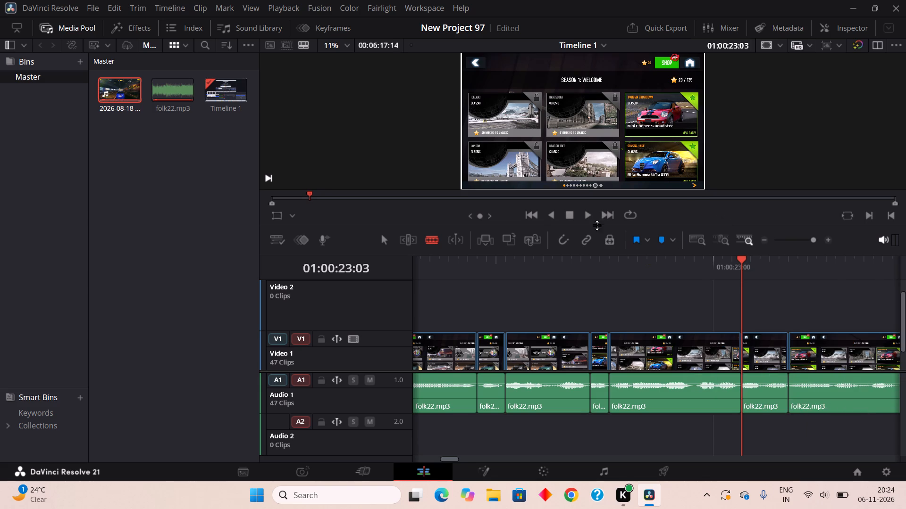
Play on, blade folk22.mp3 around the silence from about 01:00:24:02 to 01:00:24:04, and ripple cut that two-frame piece.
click(586, 216)
click(570, 214)
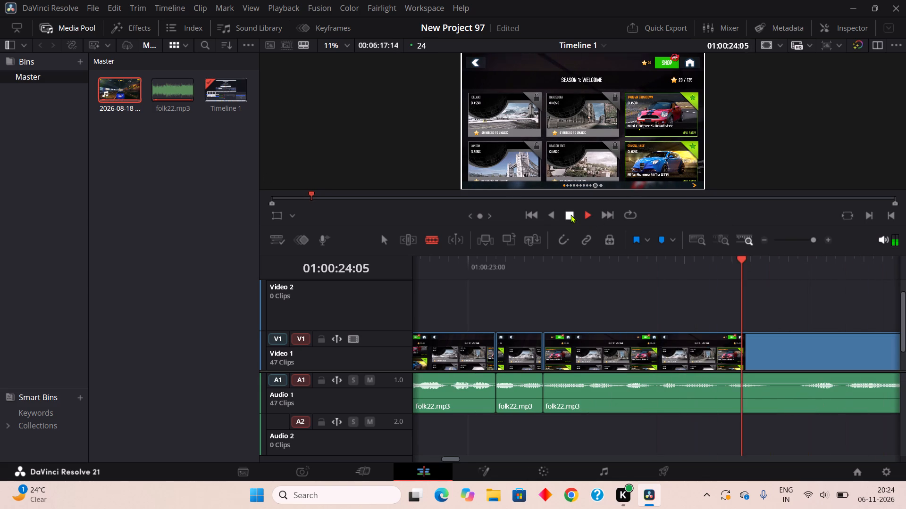
click(717, 398)
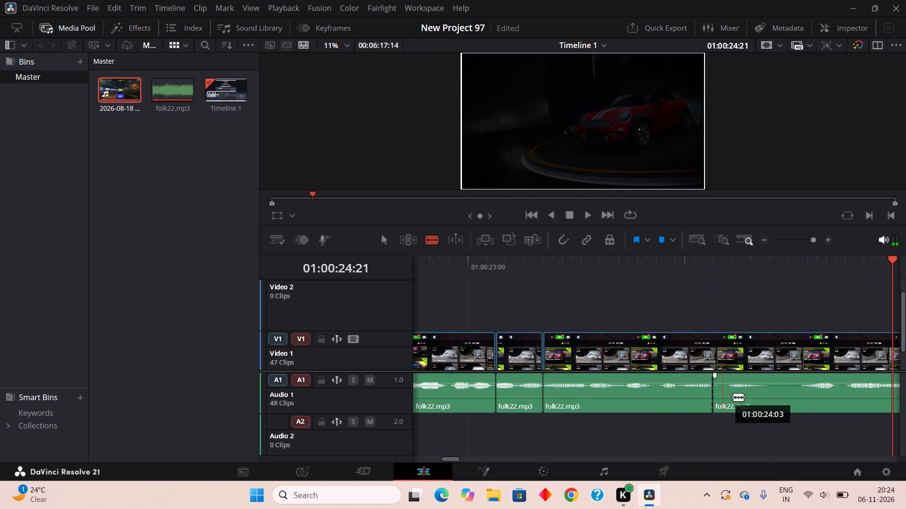
click(730, 398)
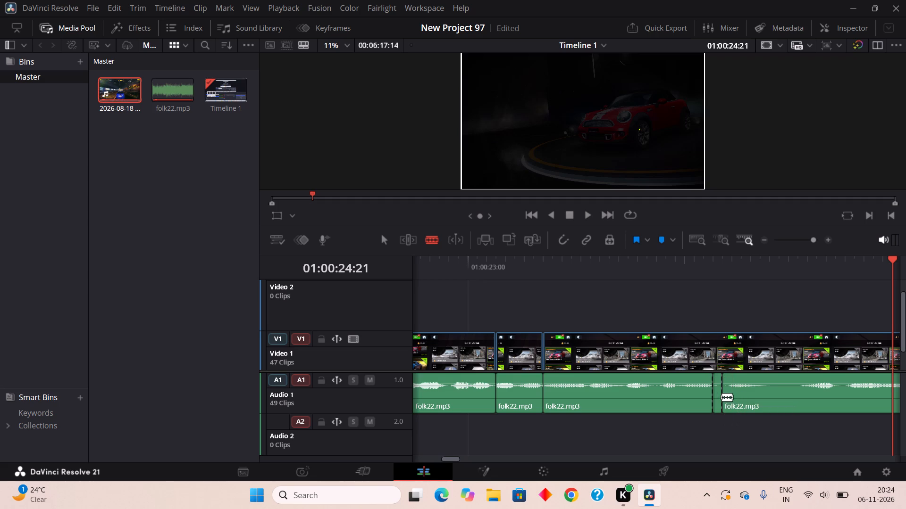
key(ctrl+z)
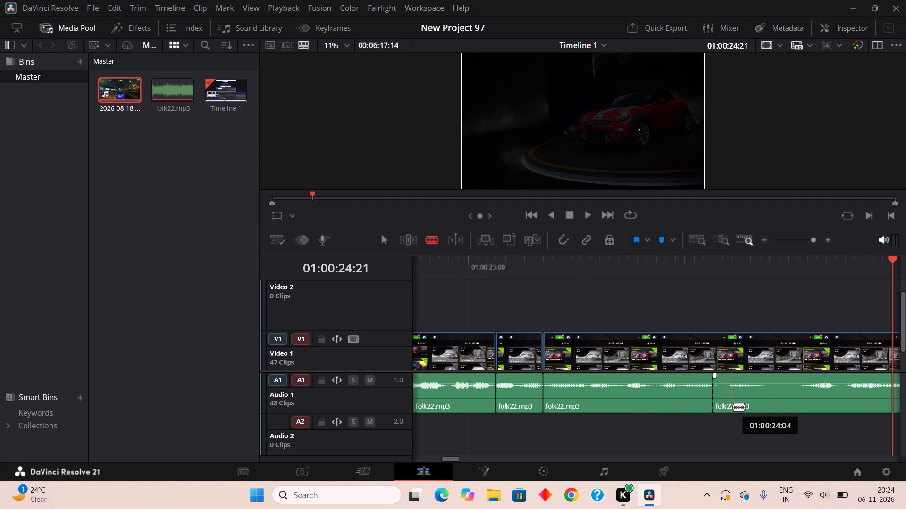
click(733, 407)
right_click(721, 403)
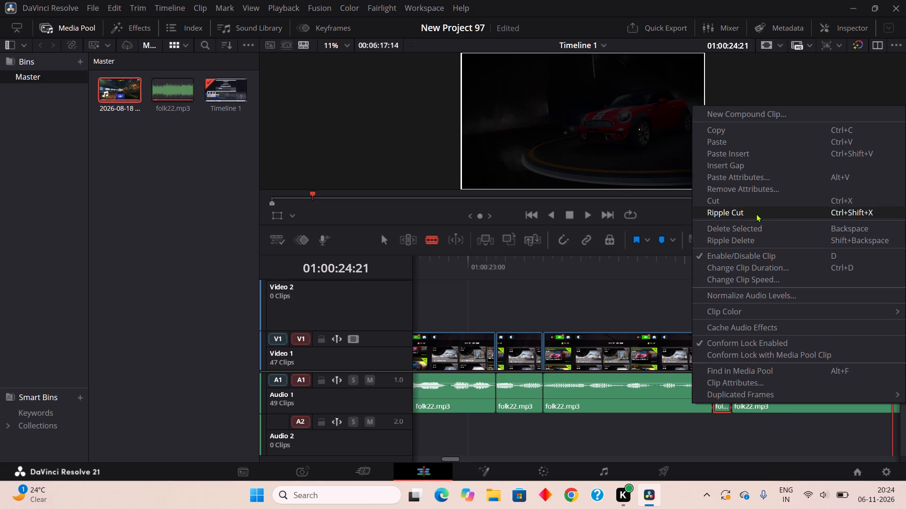
click(756, 213)
Blade folk22.mp3 around the silence from about 01:00:24:05 to 01:00:24:09 and ripple cut that four-frame piece.
click(746, 404)
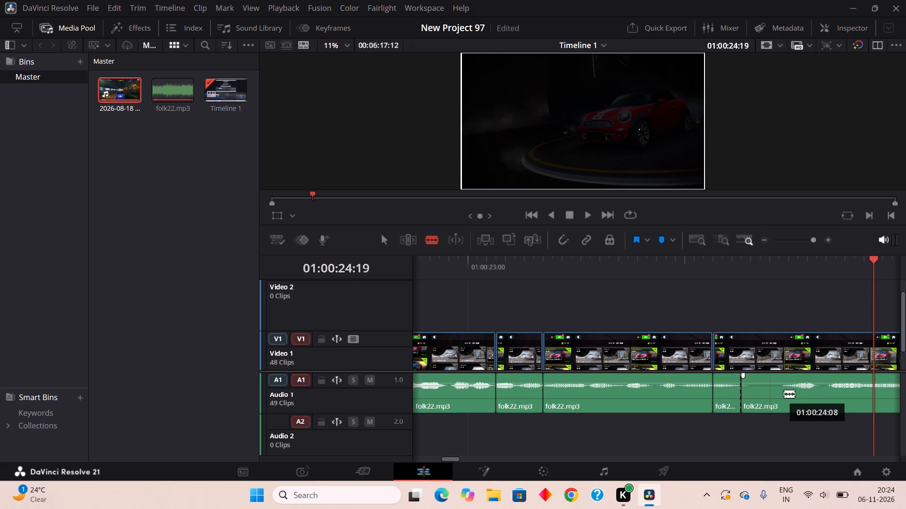
click(788, 401)
right_click(773, 403)
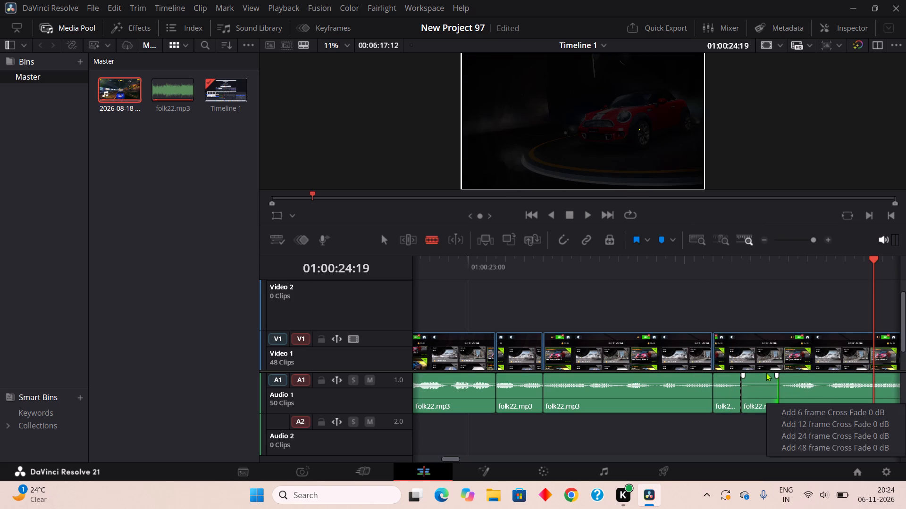
right_click(766, 375)
click(745, 189)
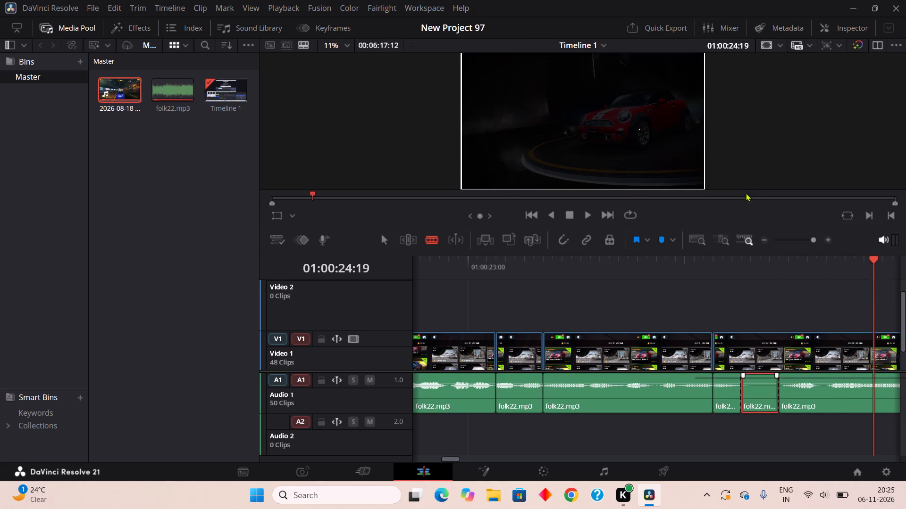
Blade folk22.mp3 at about 01:00:24:09 and 01:00:24:10 and ripple cut the one-frame piece between them.
click(784, 413)
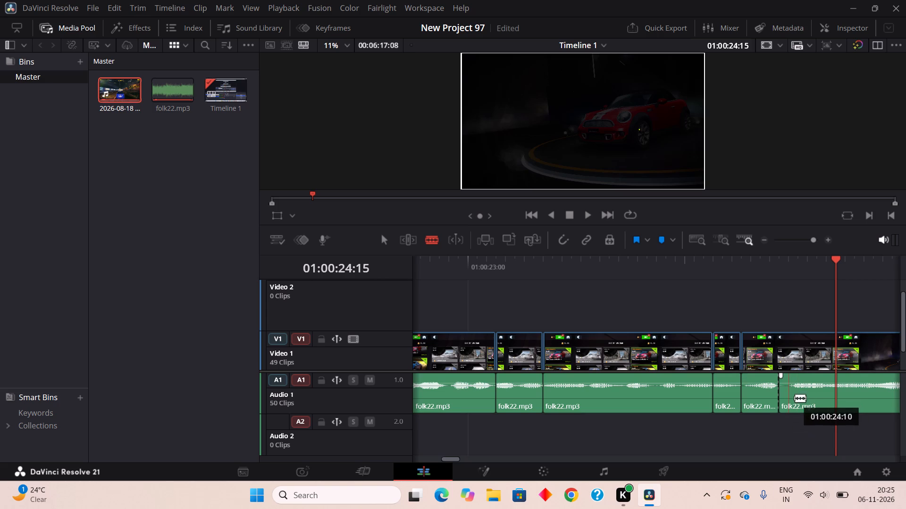
click(795, 398)
right_click(783, 402)
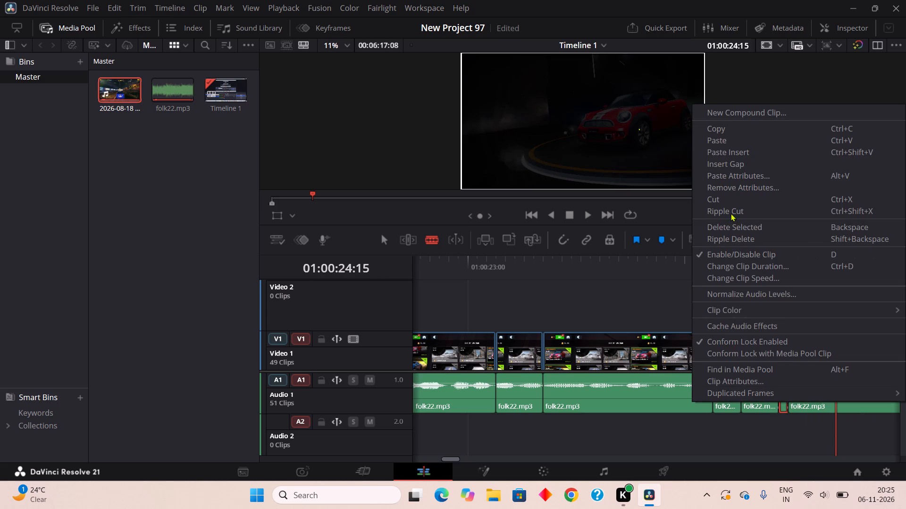
click(729, 211)
Play on, blade folk22.mp3 around the silence from about 01:00:25:00 to 01:00:25:03, and ripple cut that three-frame piece.
click(587, 215)
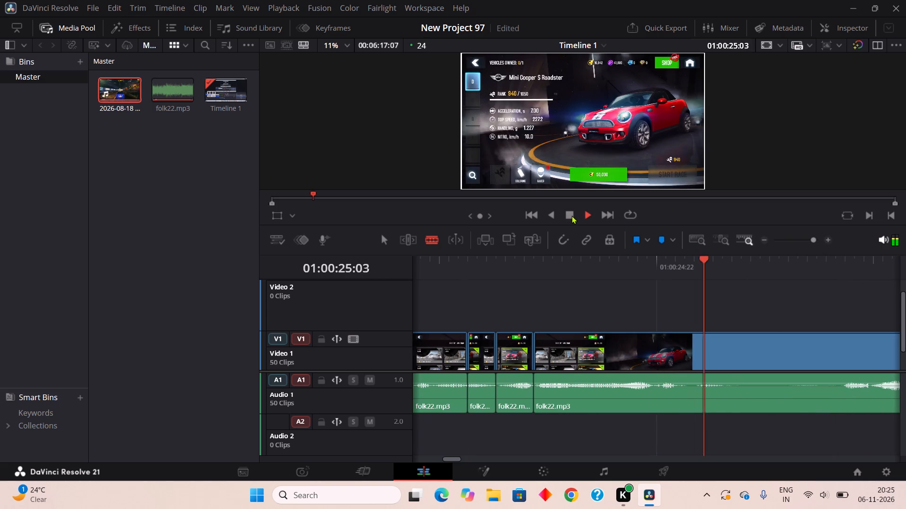
click(570, 214)
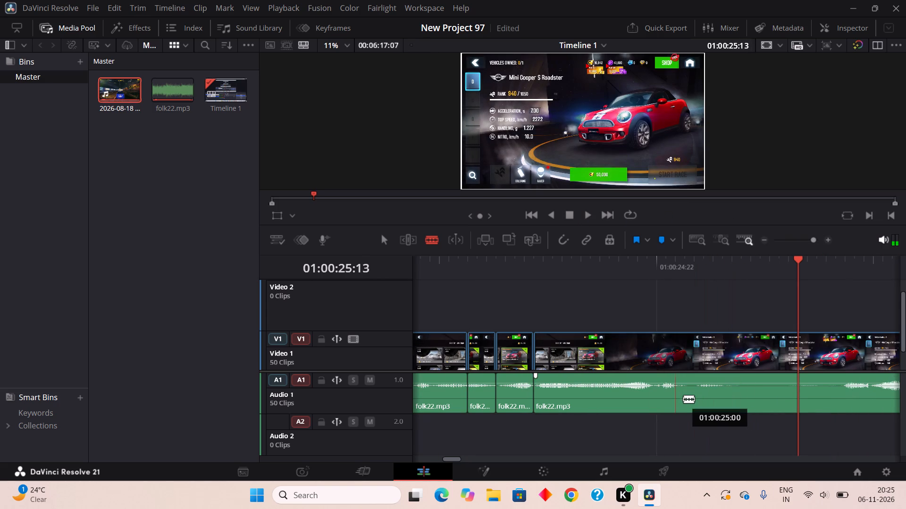
click(683, 399)
click(705, 400)
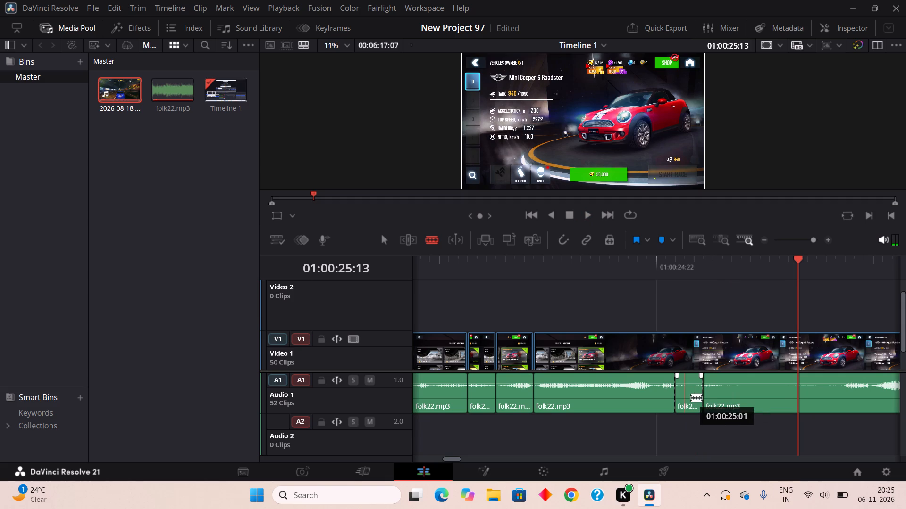
right_click(691, 397)
click(709, 204)
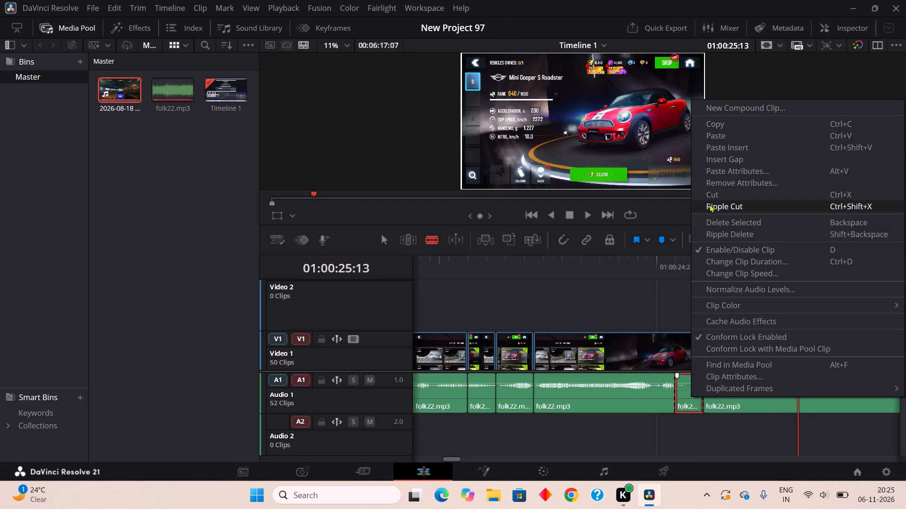
Blade folk22.mp3 around the silence from about 01:00:25:02 to 01:00:25:15 and ripple cut that 13-frame piece.
click(699, 399)
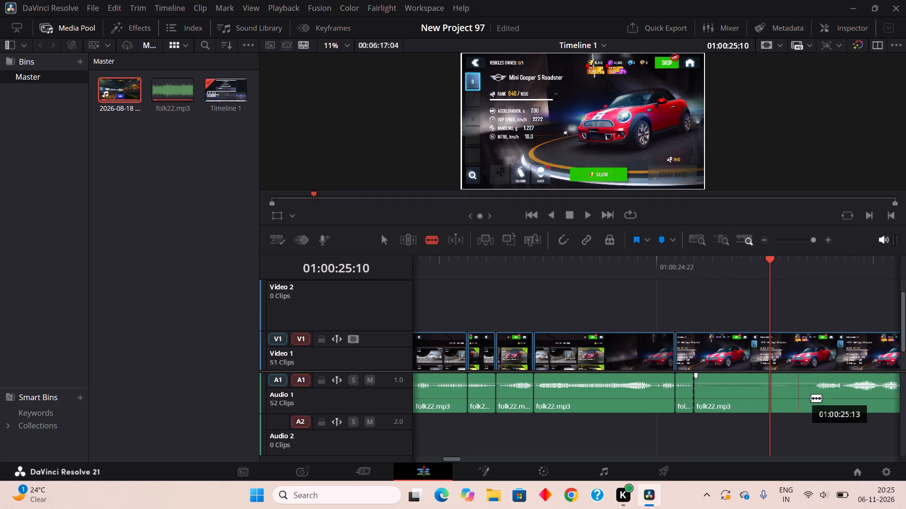
click(820, 403)
right_click(785, 392)
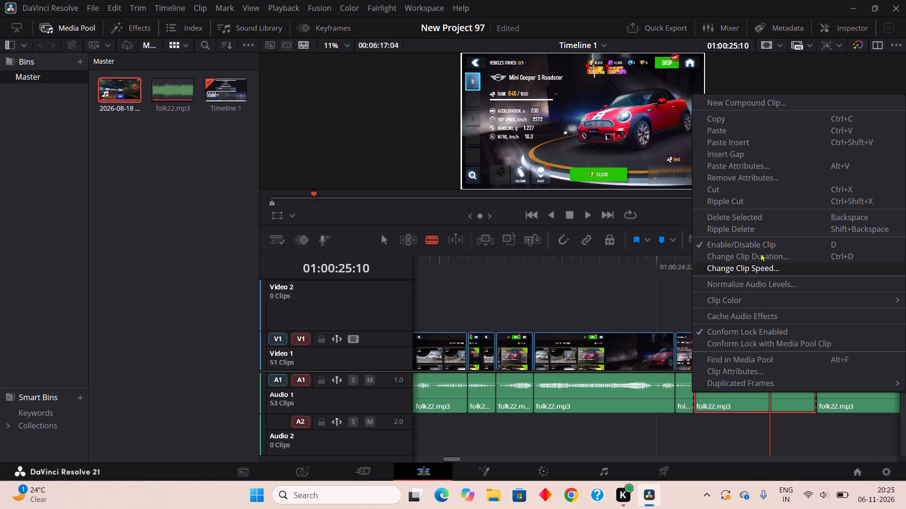
click(727, 206)
Play on, blade folk22.mp3 at about 01:00:25:11 and 01:00:25:12, and ripple cut the one-frame piece between them.
click(590, 216)
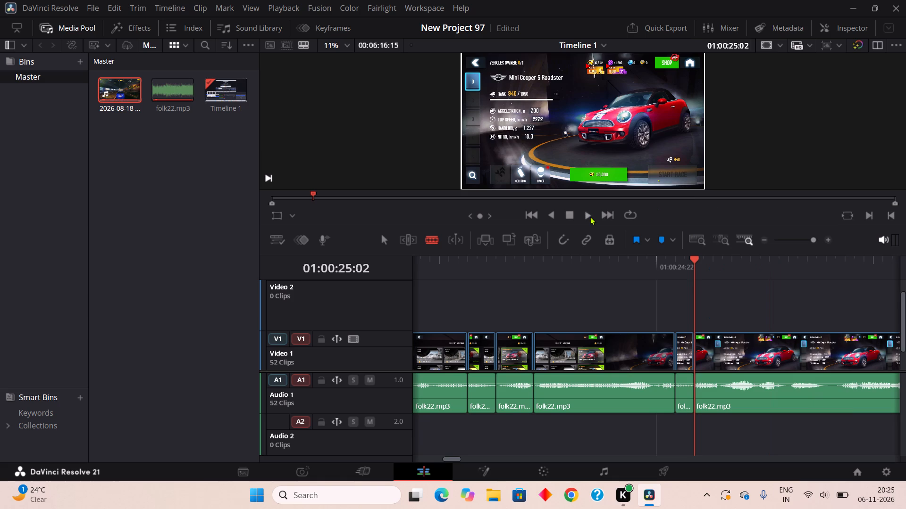
click(564, 214)
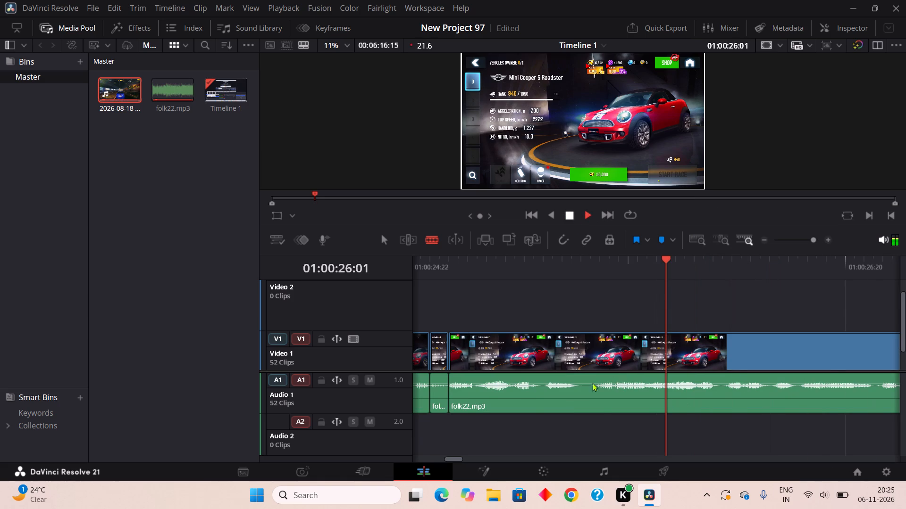
click(542, 394)
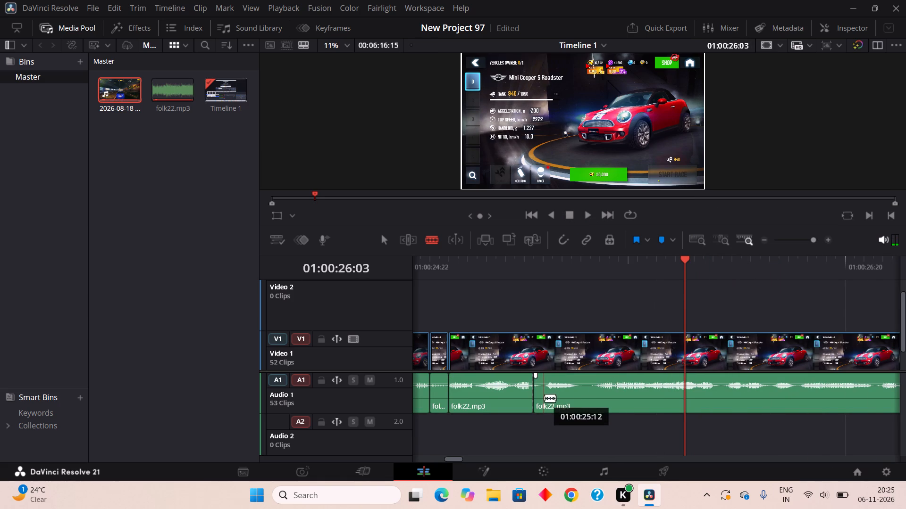
click(549, 398)
right_click(541, 398)
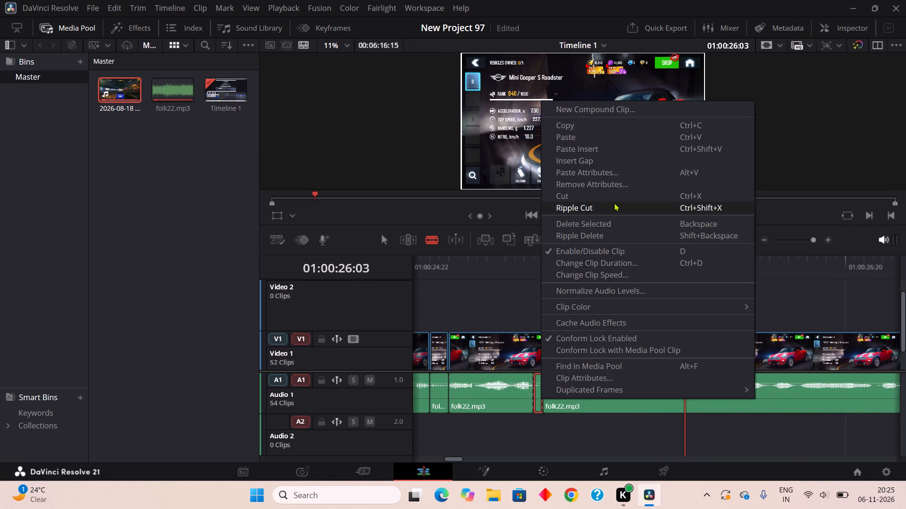
click(612, 203)
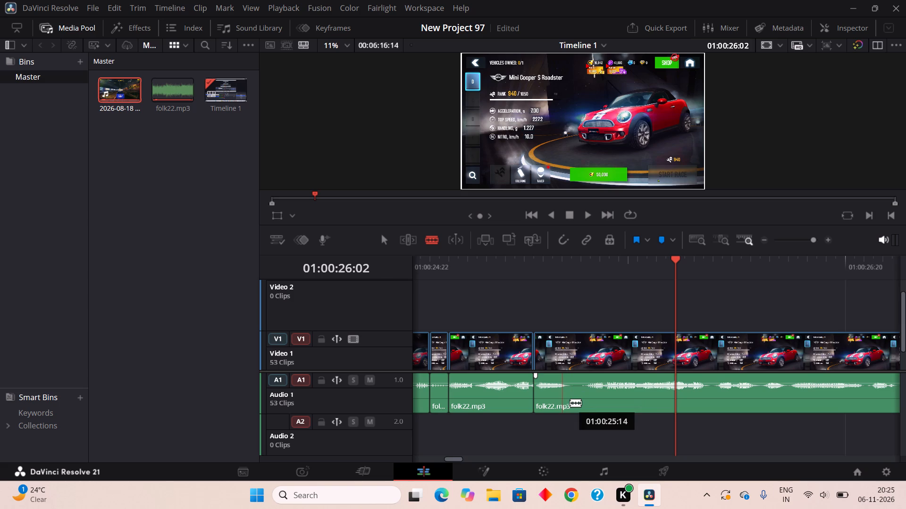
Blade folk22.mp3 around the silence from about 01:00:25:14 to 01:00:25:17 and ripple cut that three-frame piece.
click(570, 402)
click(595, 402)
right_click(582, 402)
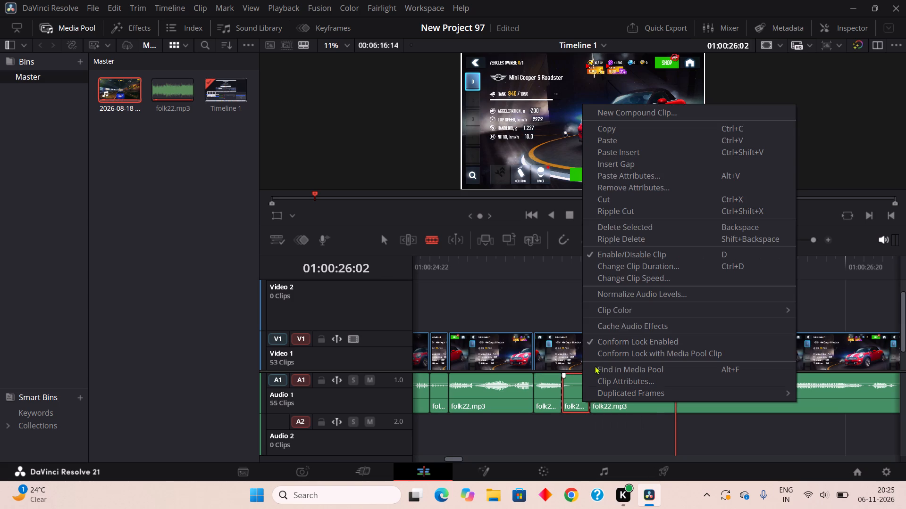
click(636, 210)
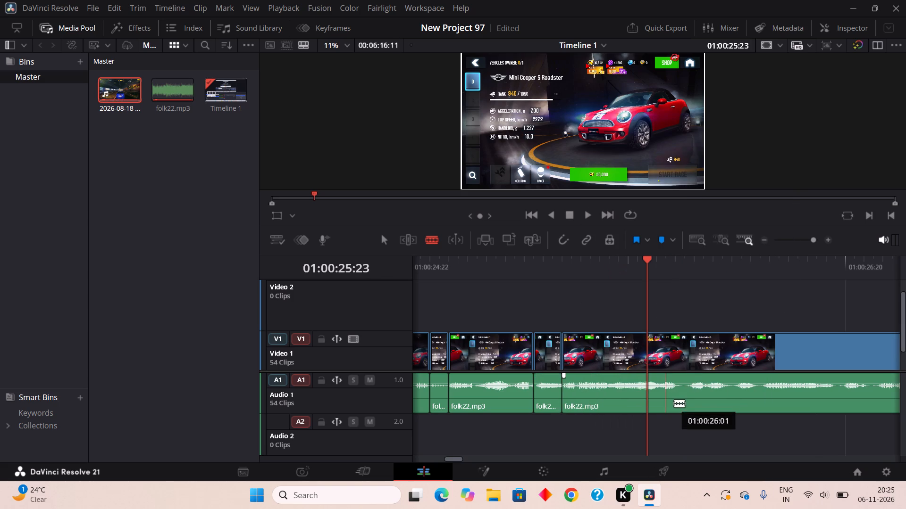
Blade folk22.mp3 at about 01:00:26:02 and 01:00:26:03 and ripple cut the one-frame piece between them.
click(683, 408)
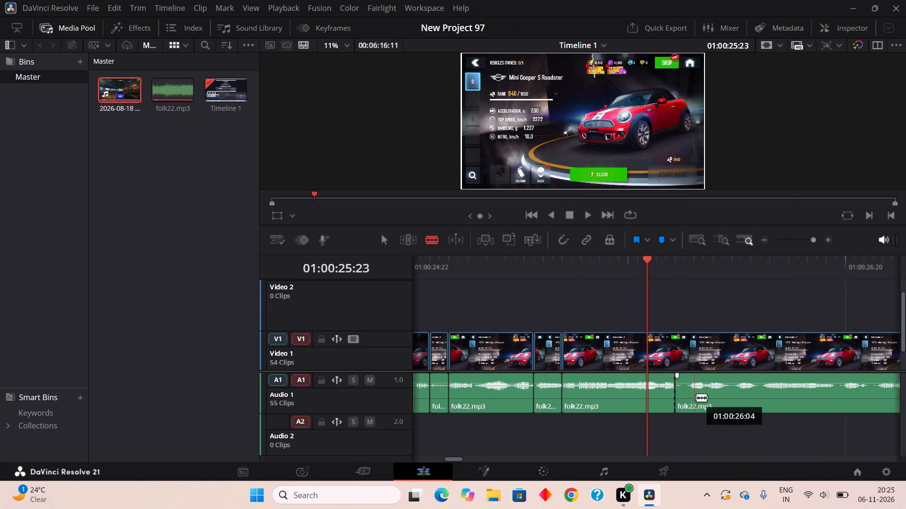
click(693, 399)
right_click(683, 399)
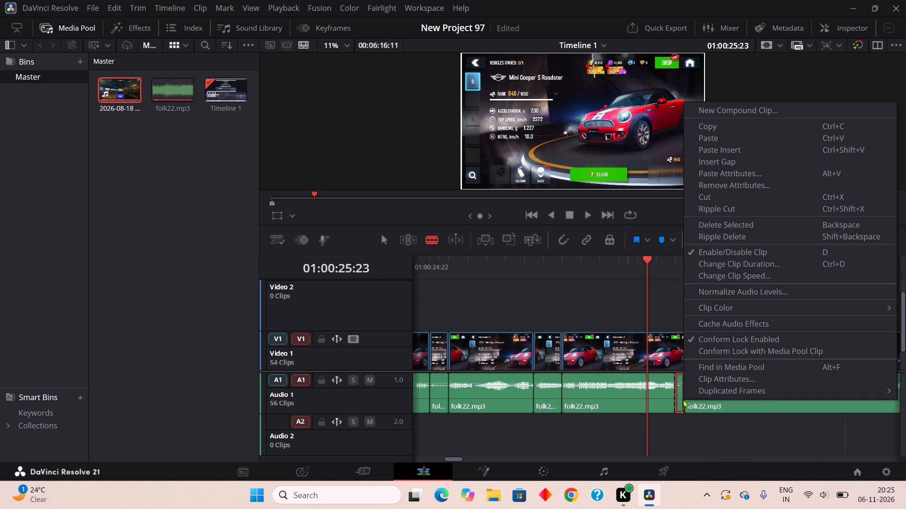
click(713, 211)
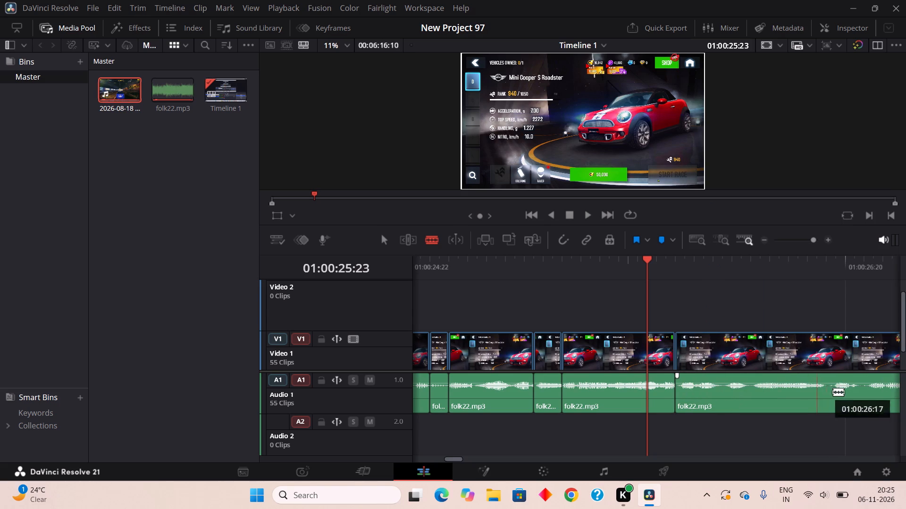
Blade folk22.mp3 at about 01:00:26:18 and 01:00:26:19 and ripple cut the one-frame piece between them.
click(830, 393)
click(837, 397)
right_click(835, 397)
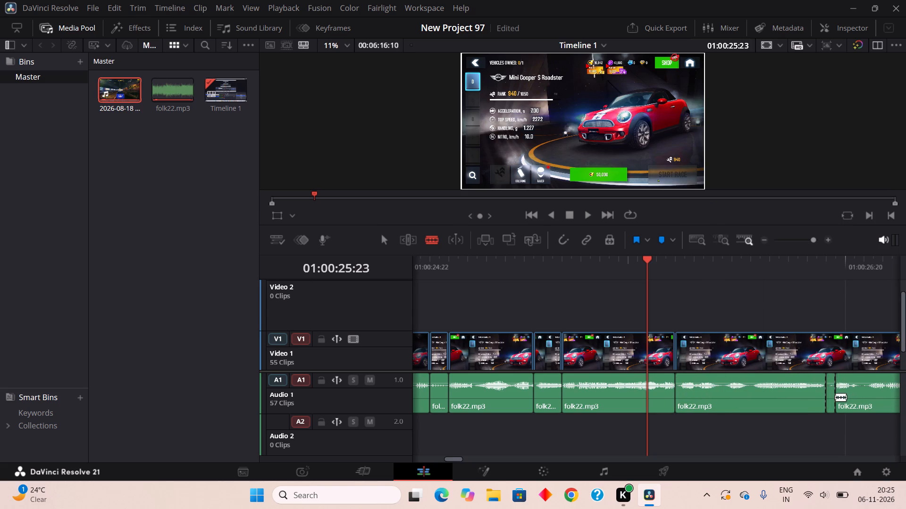
click(756, 203)
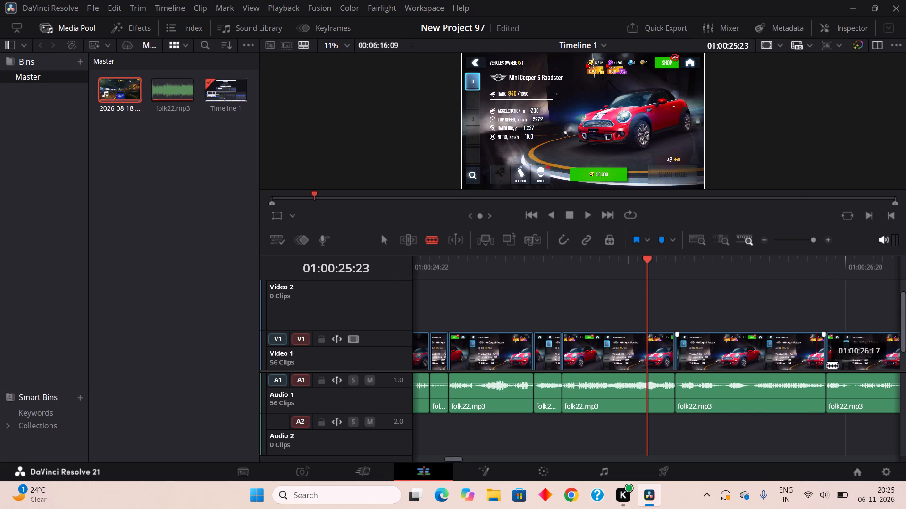
Blade folk22.mp3 around the silence from about 01:00:26:20 to 01:00:26:22 and ripple cut that two-frame piece.
click(852, 401)
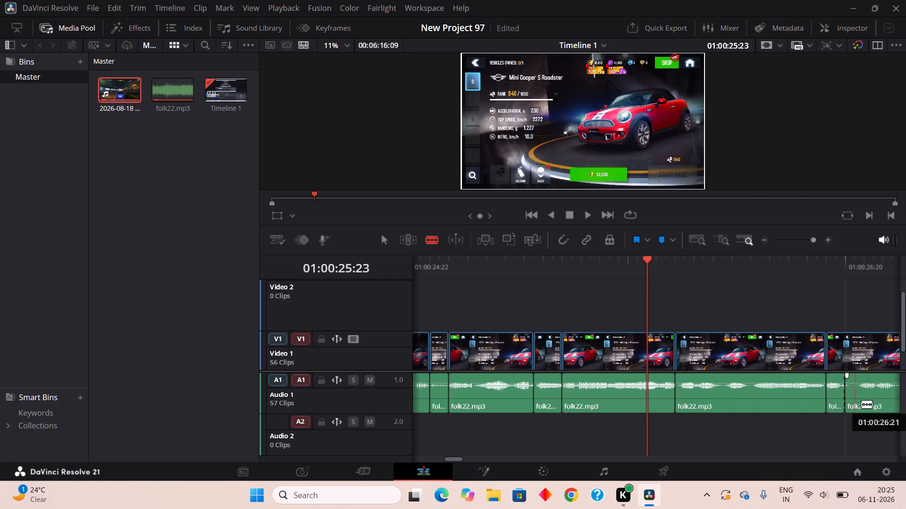
click(868, 404)
right_click(844, 394)
right_click(854, 390)
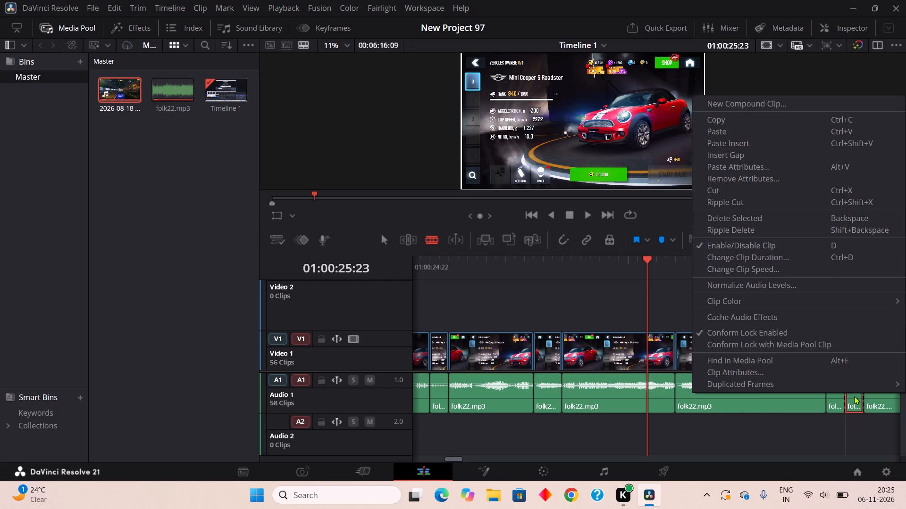
click(729, 199)
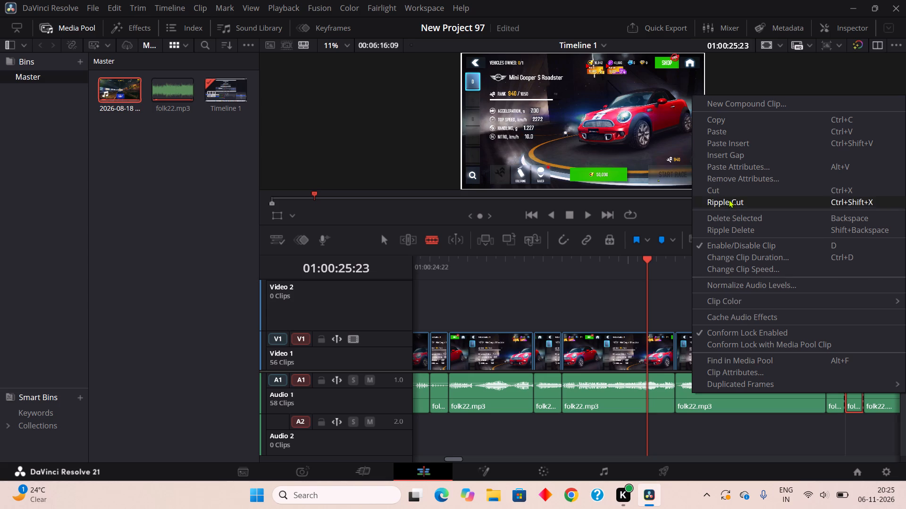
Play on, blade folk22.mp3 around the silence from about 01:00:27:03 to 01:00:27:05, and ripple cut that two-frame piece.
click(587, 213)
click(570, 214)
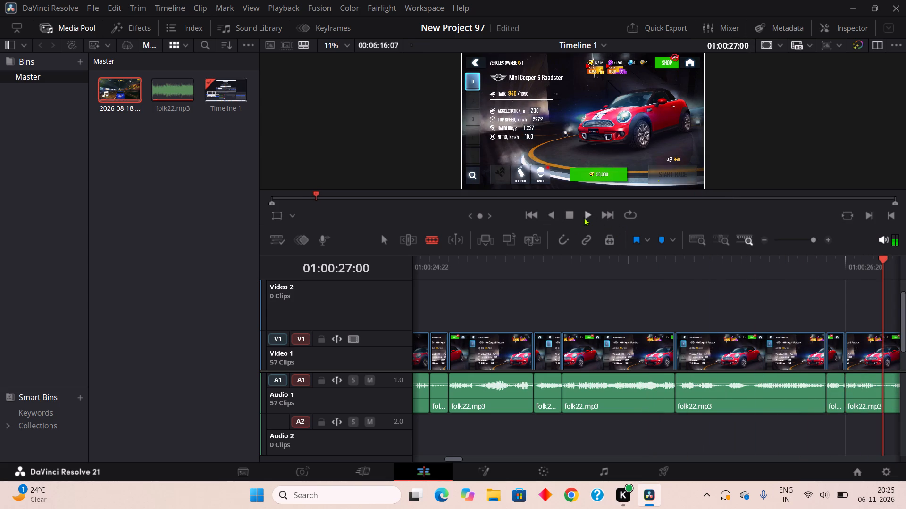
click(584, 217)
click(571, 214)
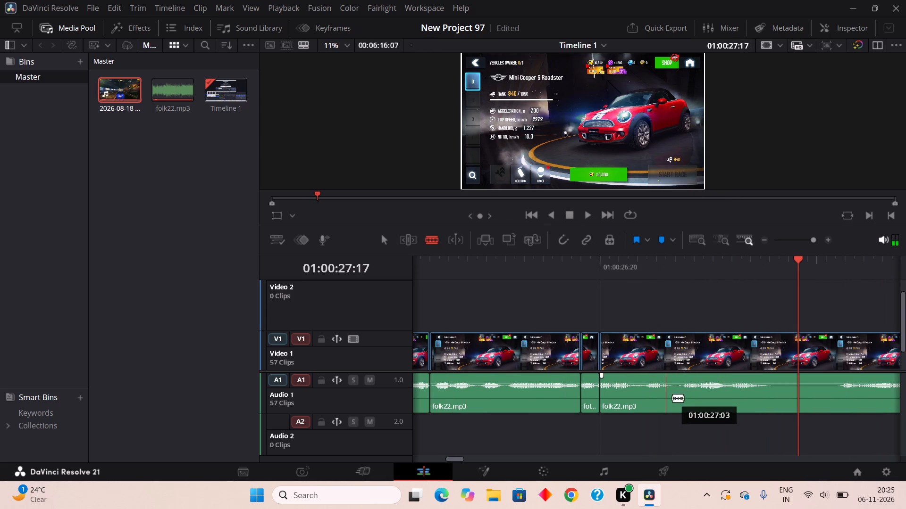
click(673, 400)
click(685, 395)
right_click(671, 398)
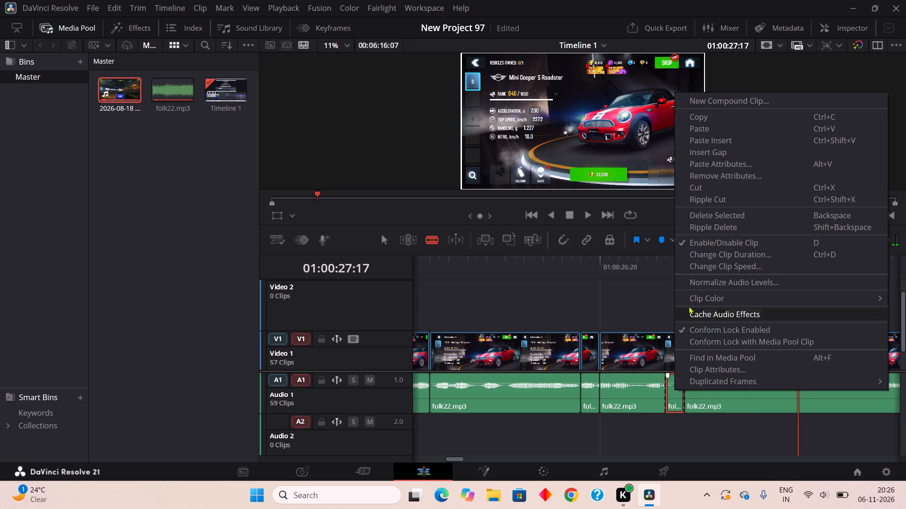
click(696, 201)
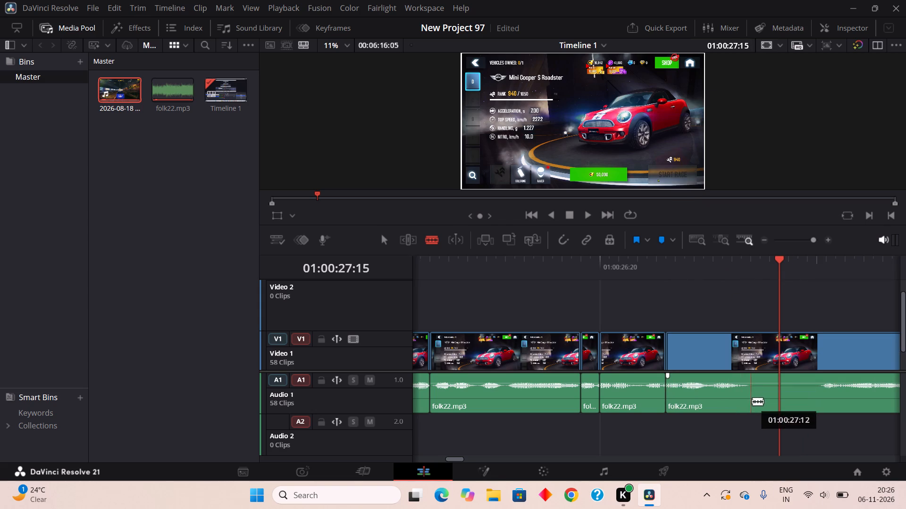
Blade folk22.mp3 around the silence from about 01:00:27:12 to 01:00:27:19 and ripple cut that seven-frame piece.
click(752, 401)
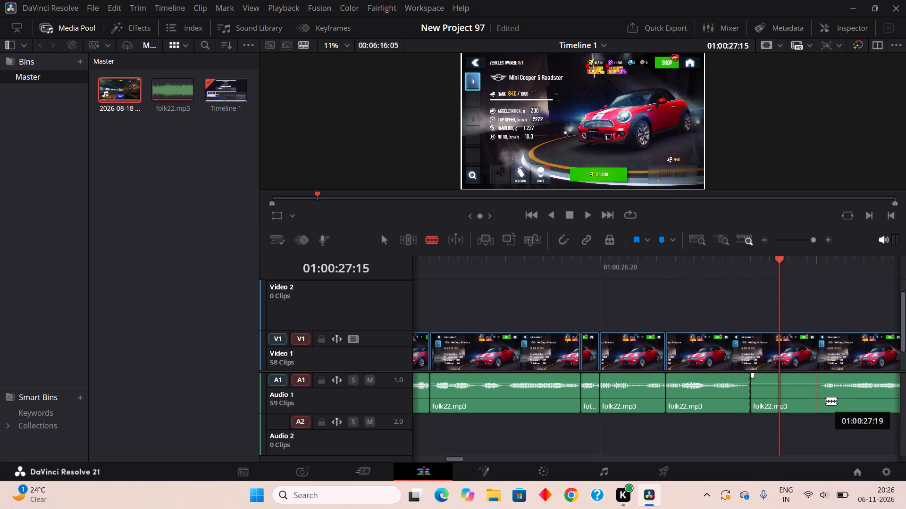
click(826, 401)
right_click(769, 390)
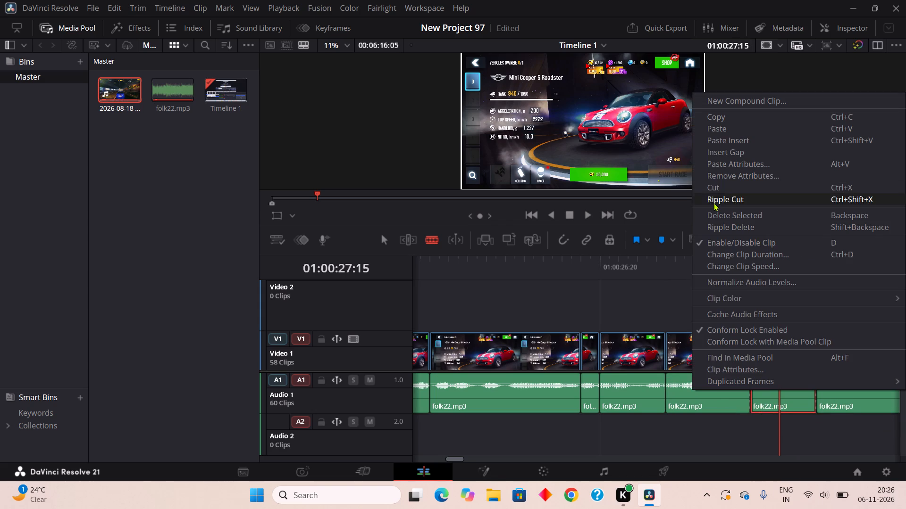
click(713, 203)
Play on, blade folk22.mp3 around the silence from about 01:00:28:09 to 01:00:28:22, and ripple cut that 13-frame piece.
click(584, 214)
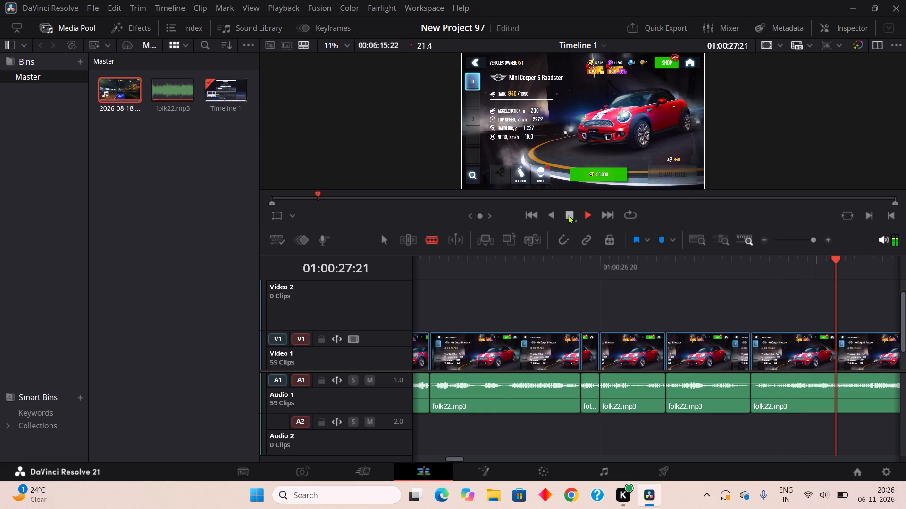
click(568, 215)
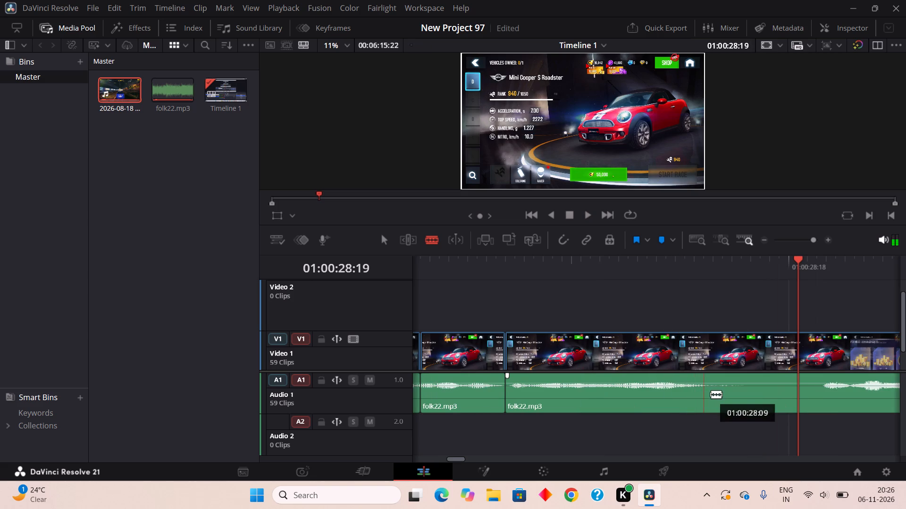
click(711, 394)
click(828, 401)
right_click(785, 402)
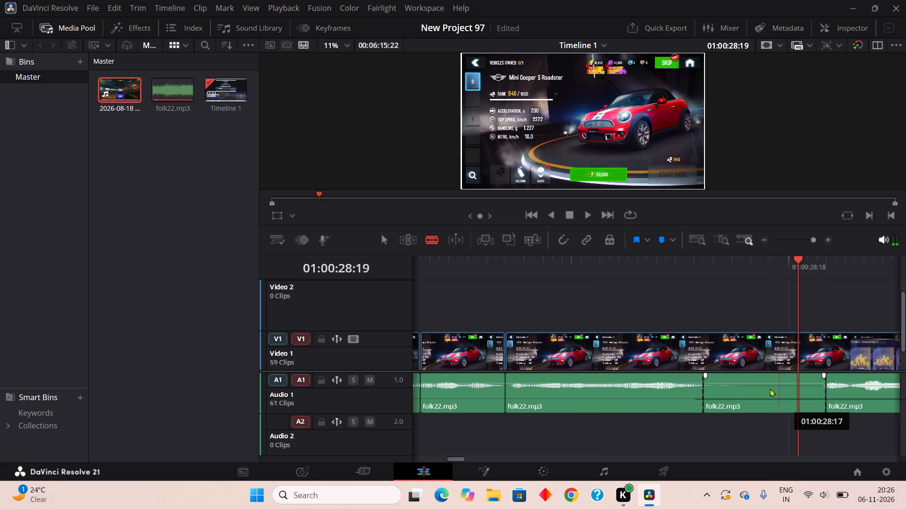
click(719, 207)
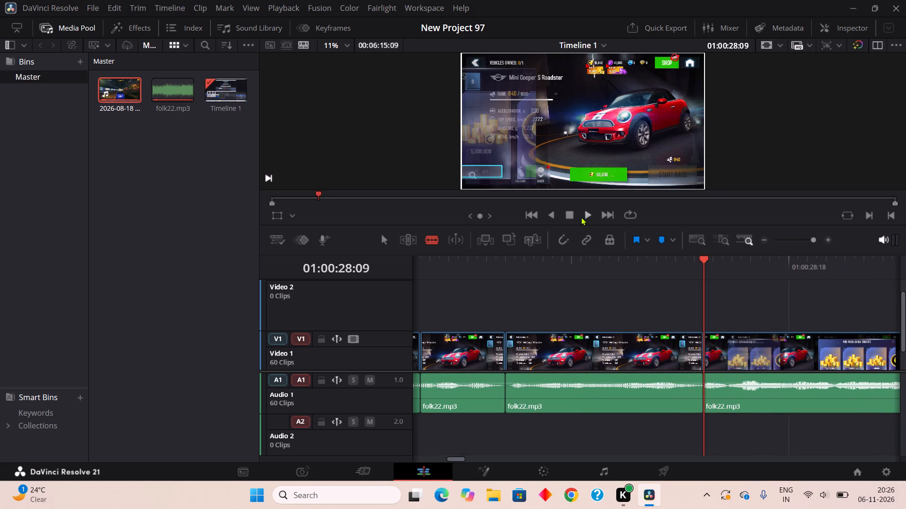
Play on, blade folk22.mp3 around the silence from about 01:00:30:08 to 01:00:30:14, and ripple cut that six-frame piece.
click(586, 213)
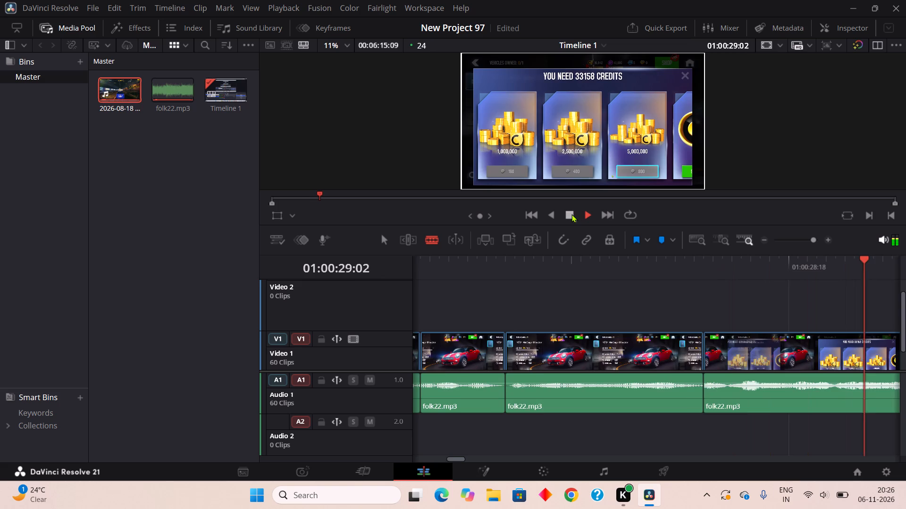
click(571, 213)
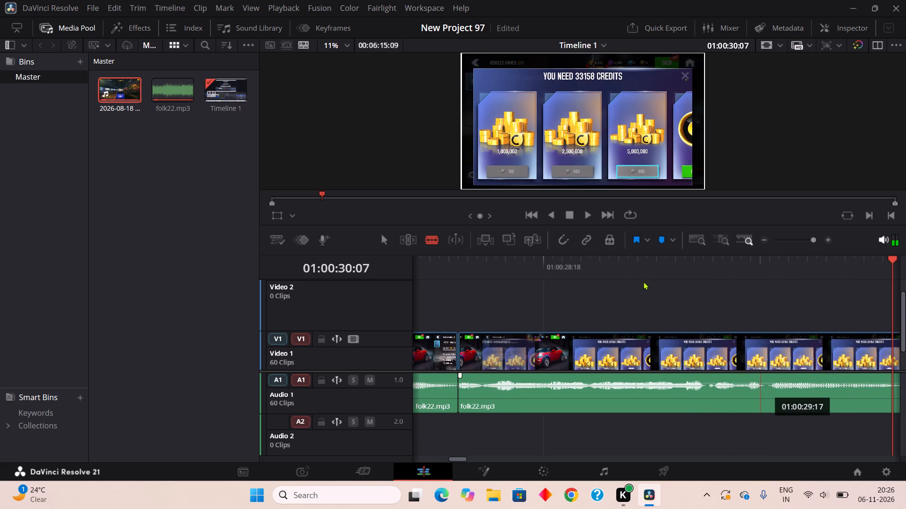
click(582, 215)
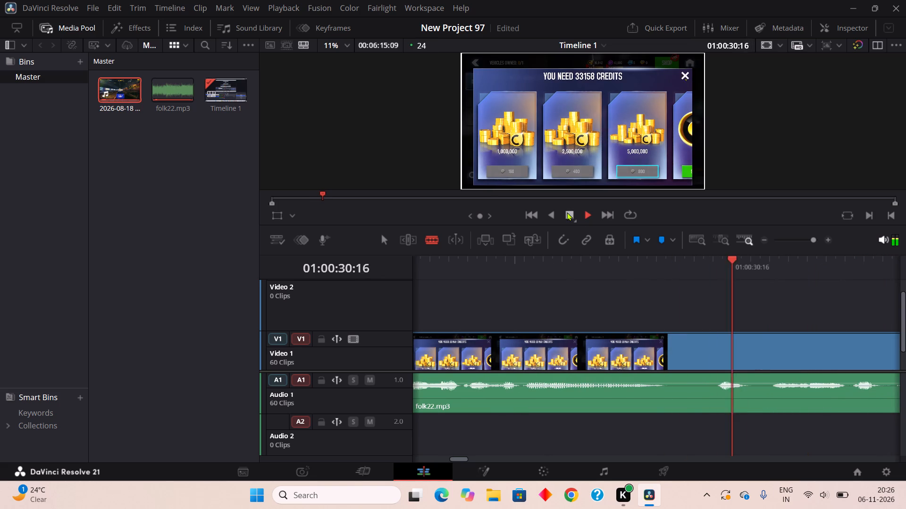
click(567, 212)
click(663, 397)
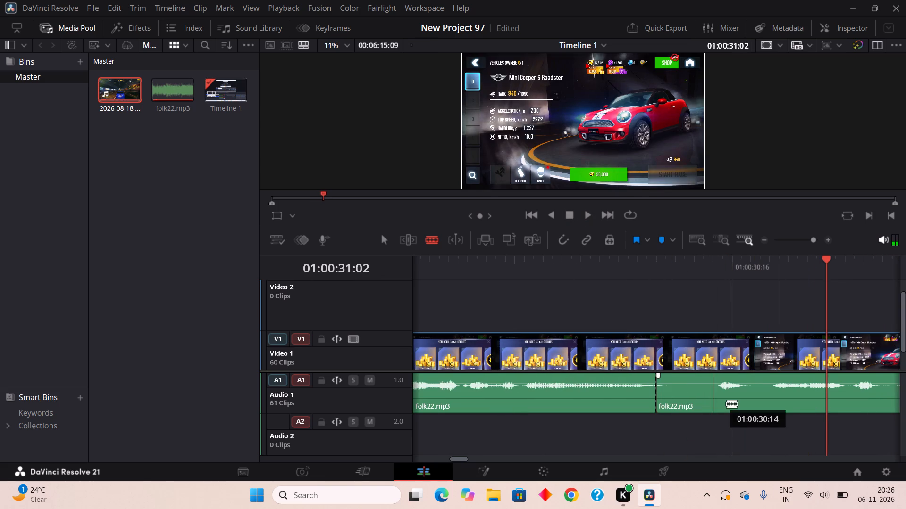
click(718, 408)
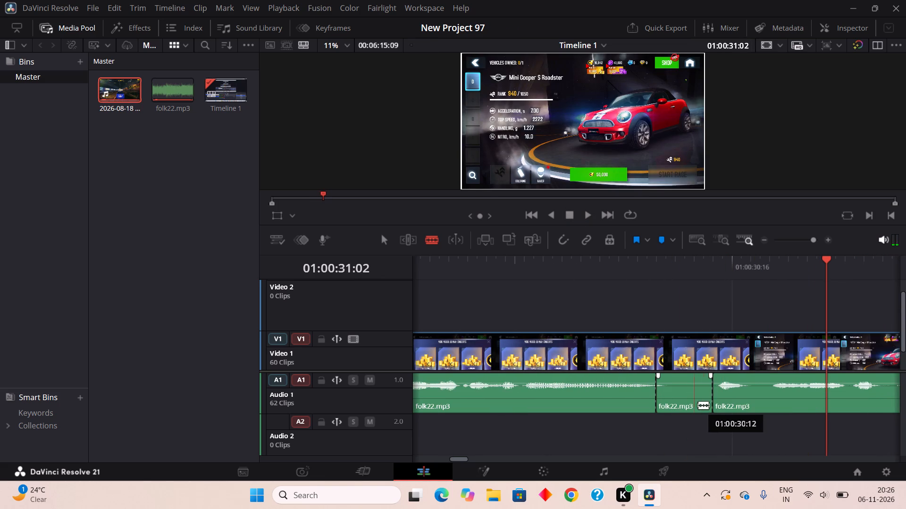
right_click(698, 405)
click(741, 212)
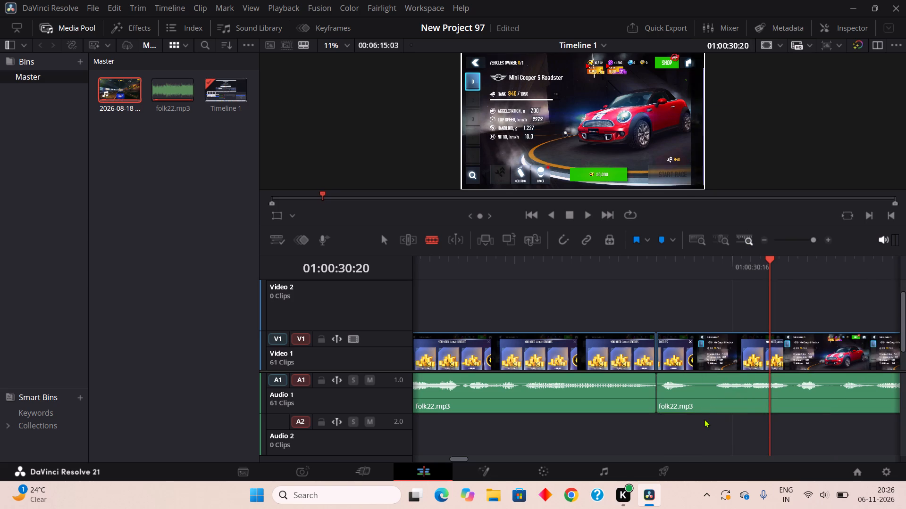
Blade folk22.mp3 around the silence from about 01:00:30:11 to 01:00:30:14 and ripple cut that three-frame piece.
click(688, 401)
drag(691, 400, 695, 399)
click(718, 400)
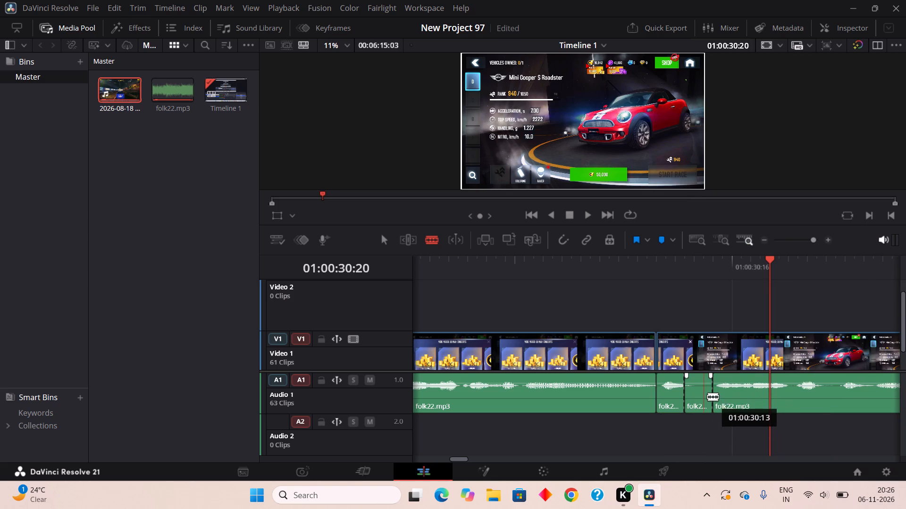
right_click(707, 396)
click(738, 317)
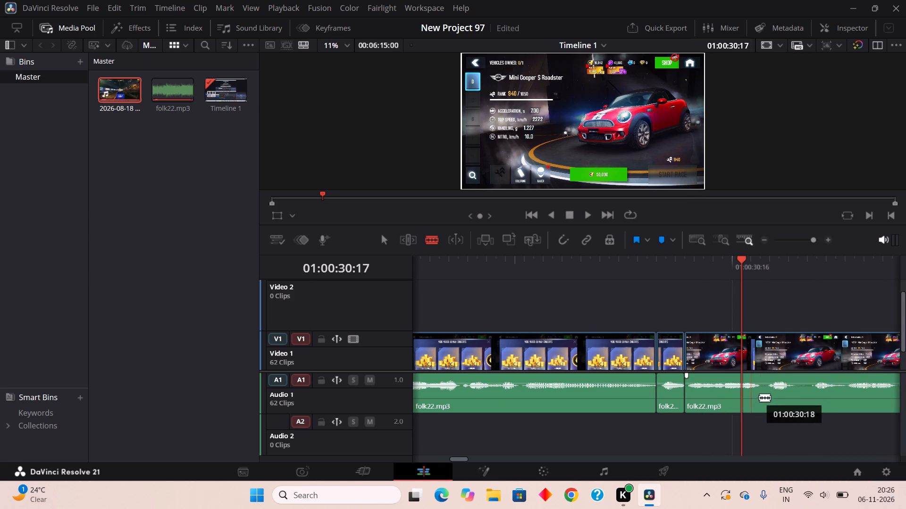
Blade folk22.mp3 around the silence from about 01:00:30:19 to 01:00:30:20 and ripple cut that one-frame piece.
click(767, 399)
click(771, 396)
right_click(769, 395)
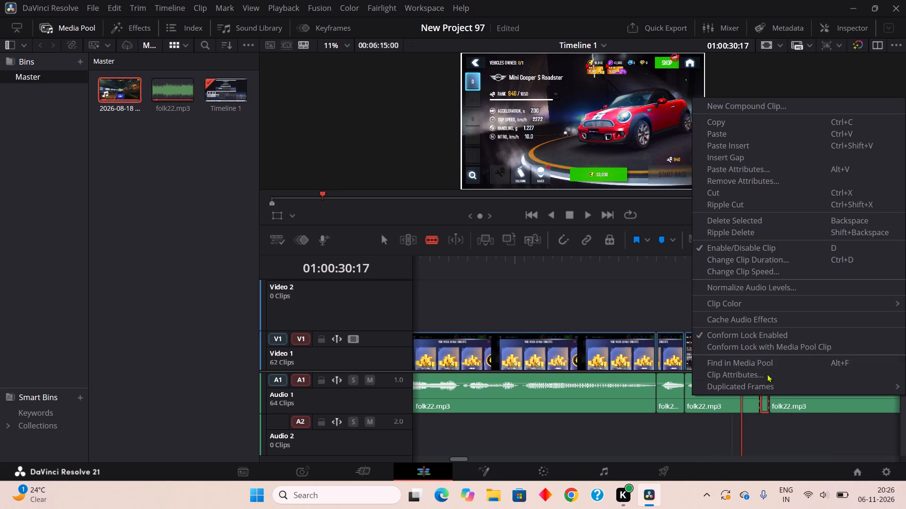
click(740, 206)
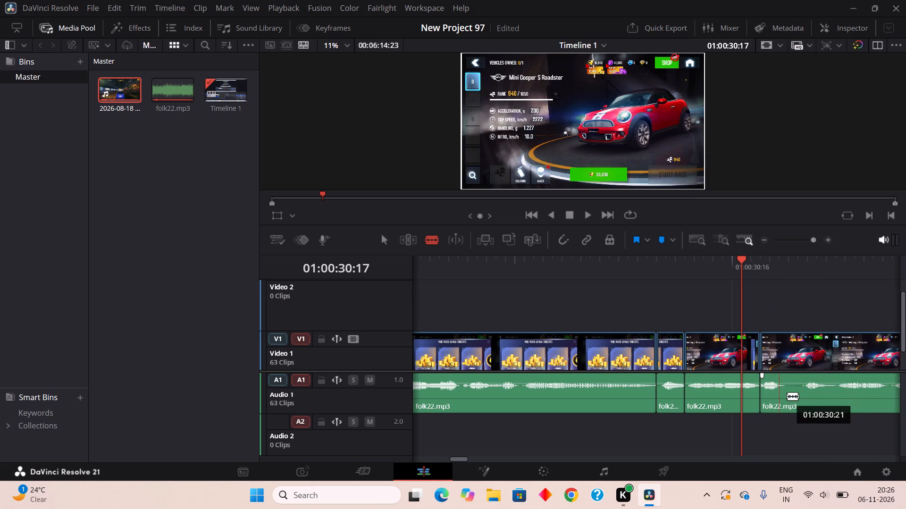
Blade folk22.mp3 around the silence from about 01:00:30:21 to 01:00:31:00 and ripple cut that three-frame piece.
drag(787, 396, 792, 397)
click(812, 397)
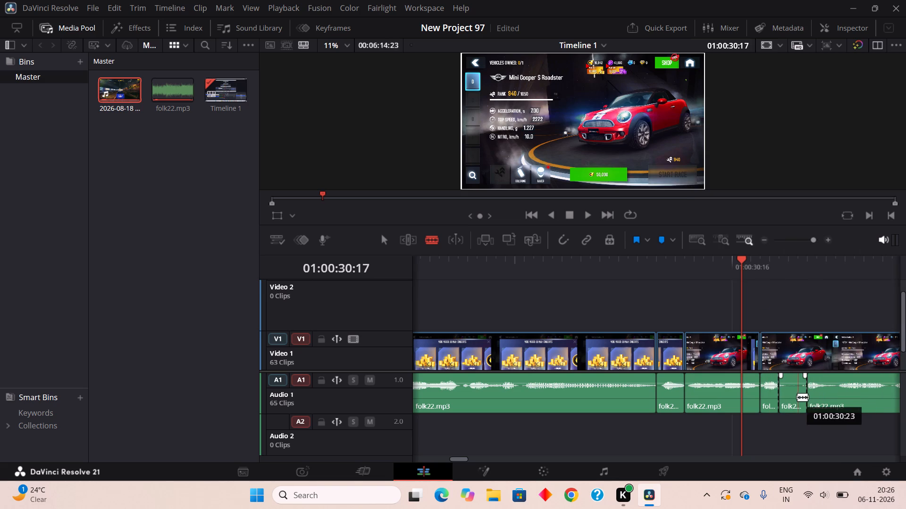
right_click(797, 397)
double_click(759, 319)
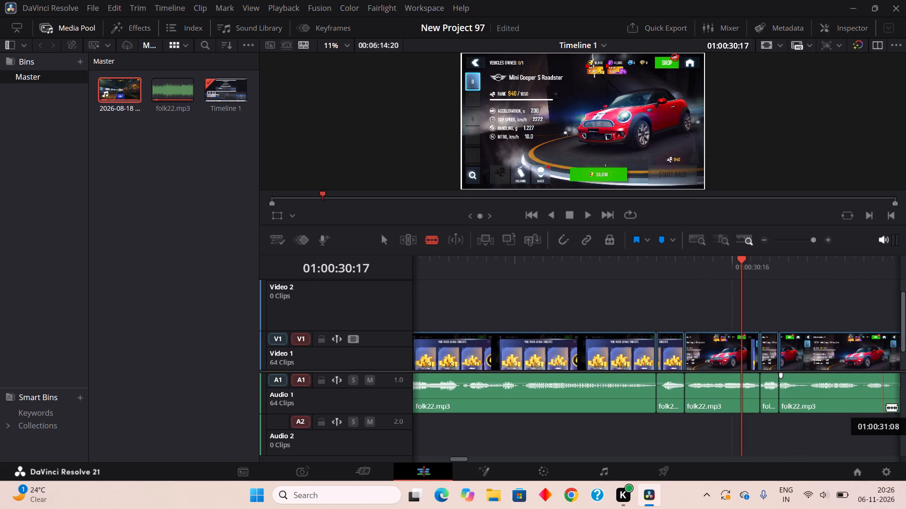
Blade folk22.mp3 around the silence from about 01:00:31:05 to 01:00:31:06 and ripple cut that one-frame piece.
click(862, 408)
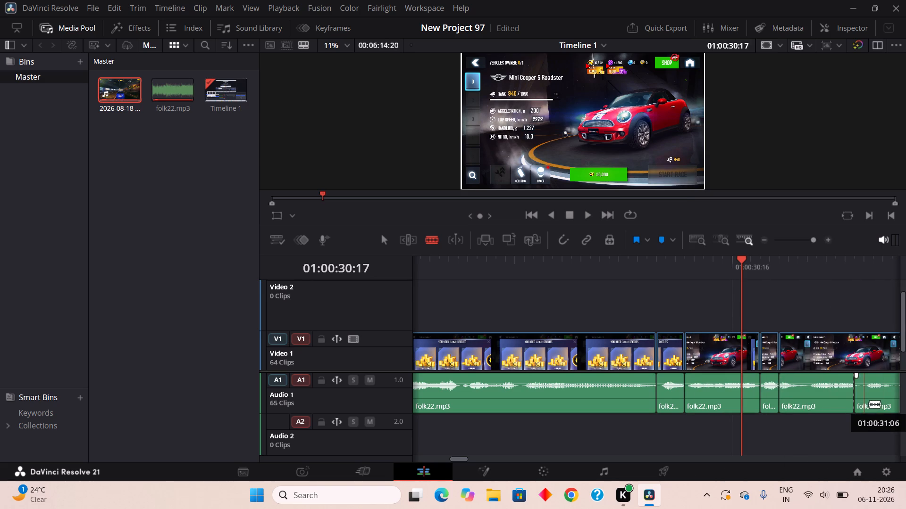
click(869, 403)
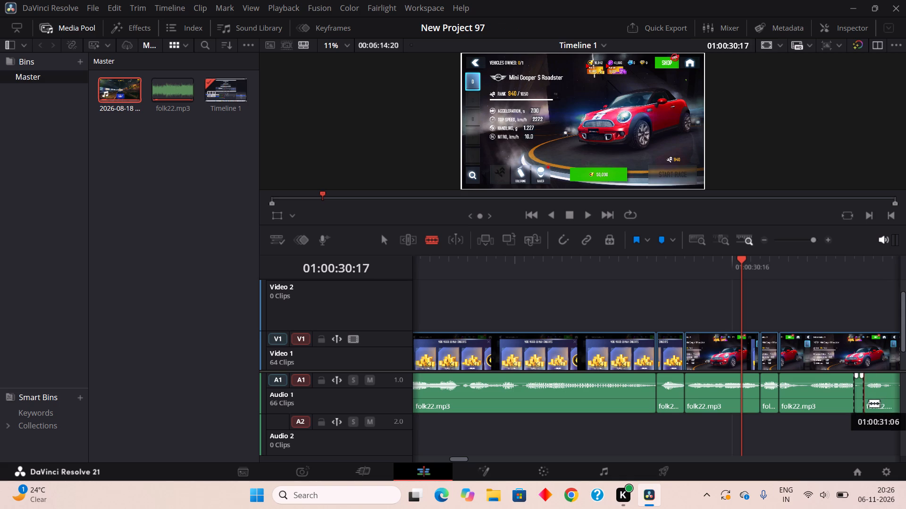
right_click(856, 396)
click(718, 205)
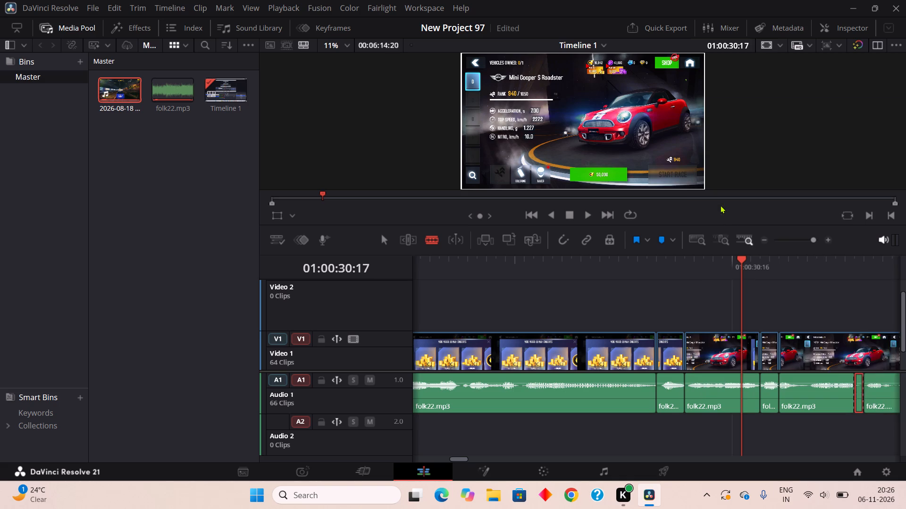
Blade folk22.mp3 around the silence from about 01:00:31:08 to 01:00:31:09 and ripple cut that one-frame piece.
double_click(888, 408)
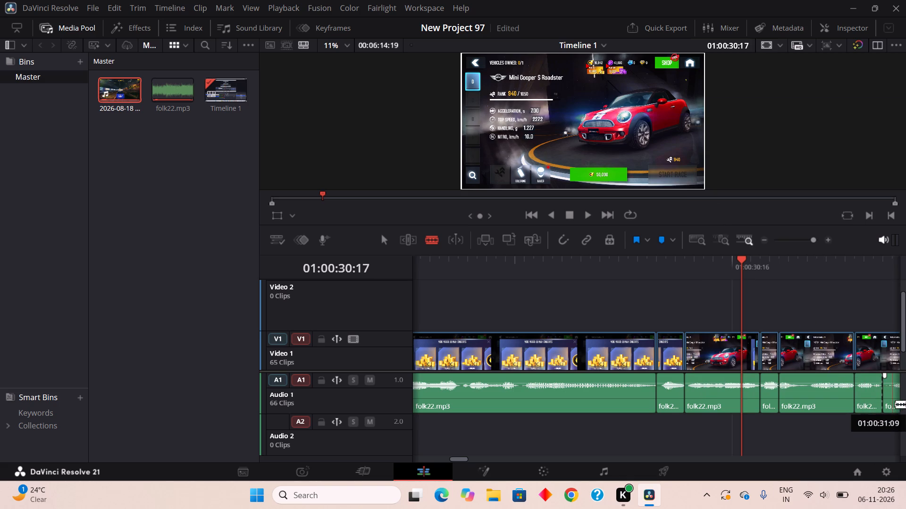
click(896, 404)
right_click(890, 407)
click(734, 214)
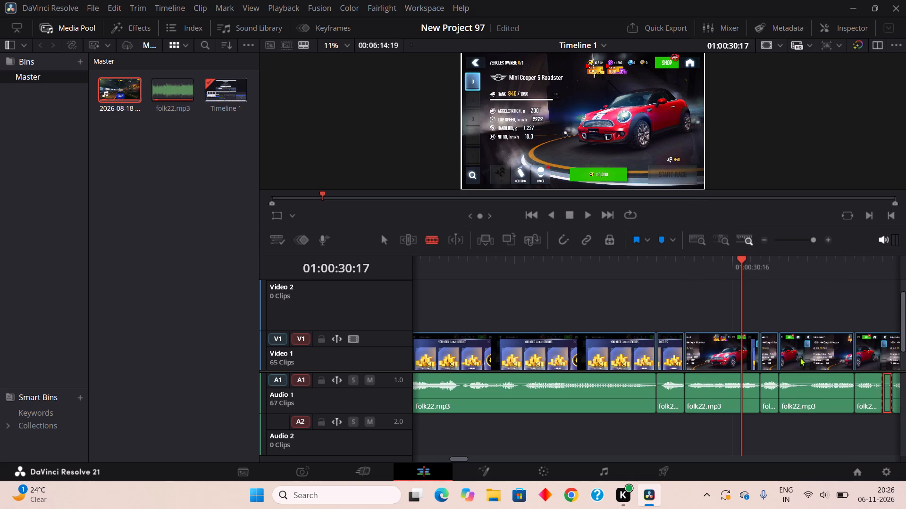
Go back and blade folk22.mp3 around the silence from about 01:00:30:23 to 01:00:31:00, and ripple cut that one-frame piece.
click(799, 410)
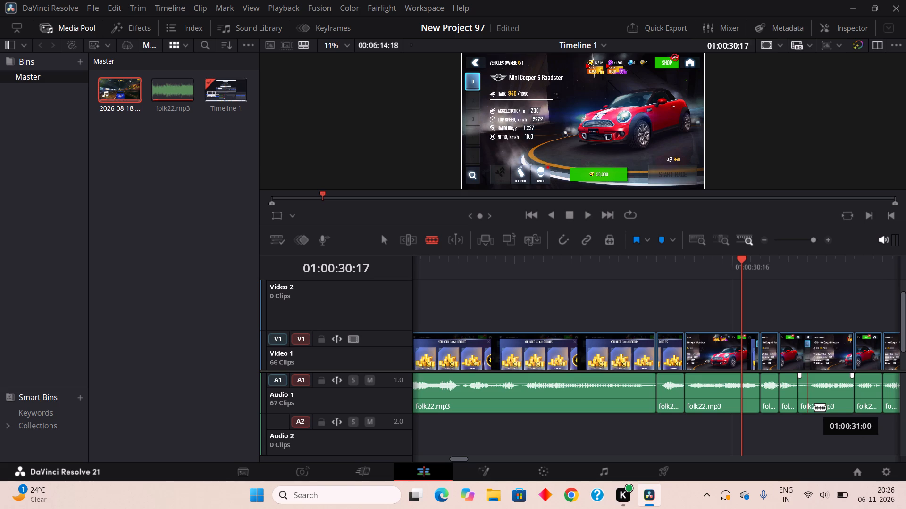
click(814, 407)
right_click(801, 406)
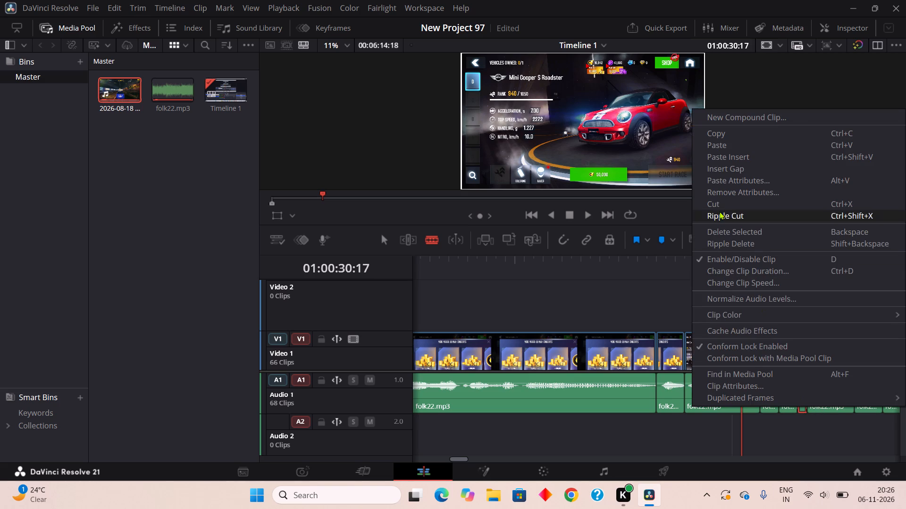
click(719, 211)
Play on, blade folk22.mp3 around the silence from about 01:00:31:15 to 01:00:31:16, and ripple cut that one-frame piece.
click(583, 213)
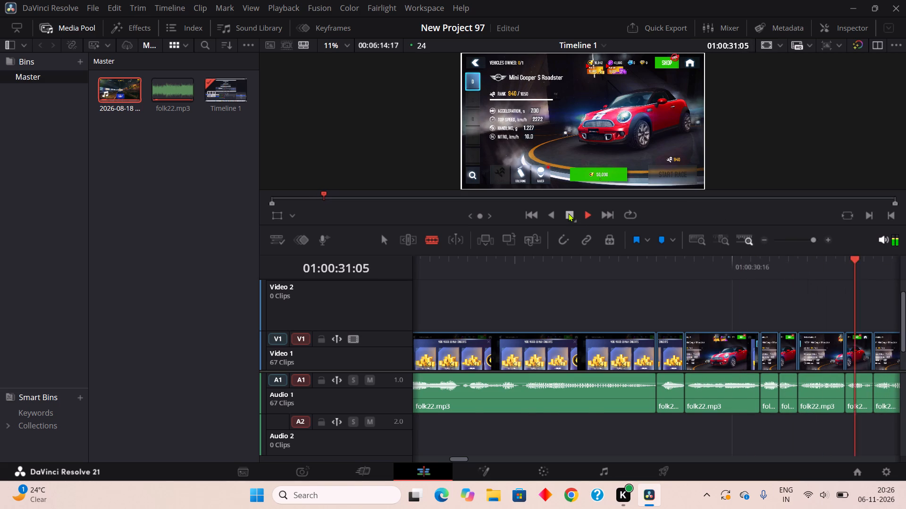
click(570, 213)
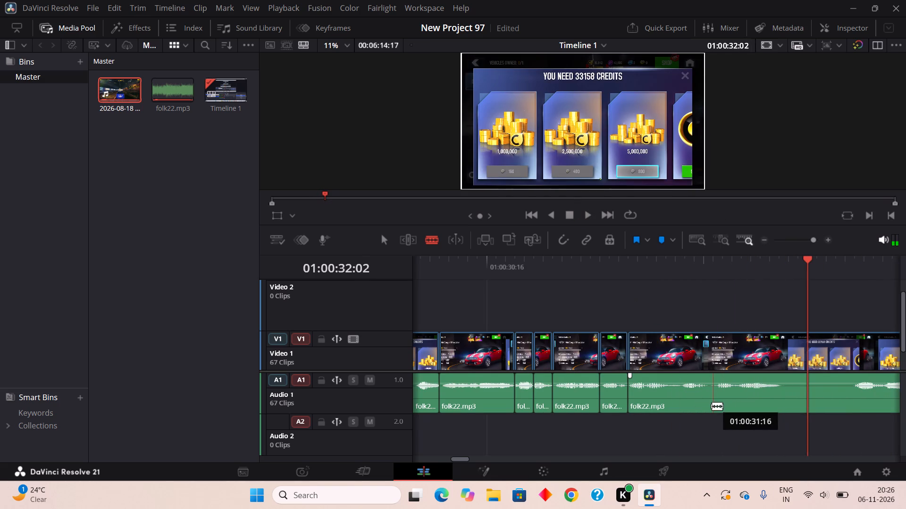
click(709, 411)
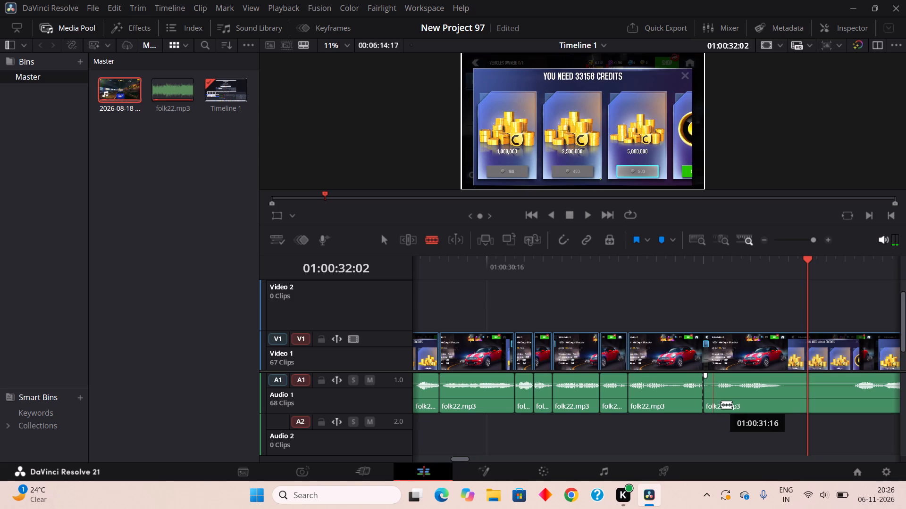
click(721, 404)
right_click(706, 395)
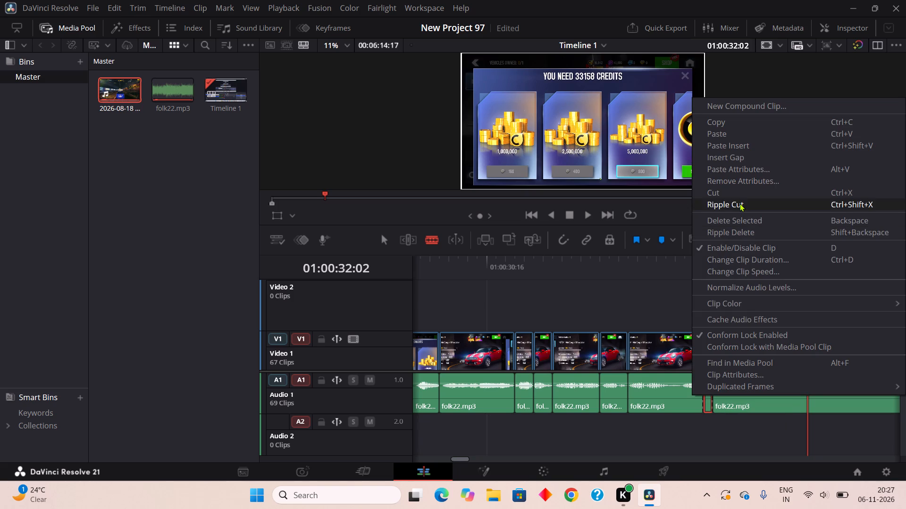
click(739, 203)
Blade folk22.mp3 around the silence from about 01:00:31:22 to 01:00:32:06 and ripple cut that eight-frame piece.
click(778, 399)
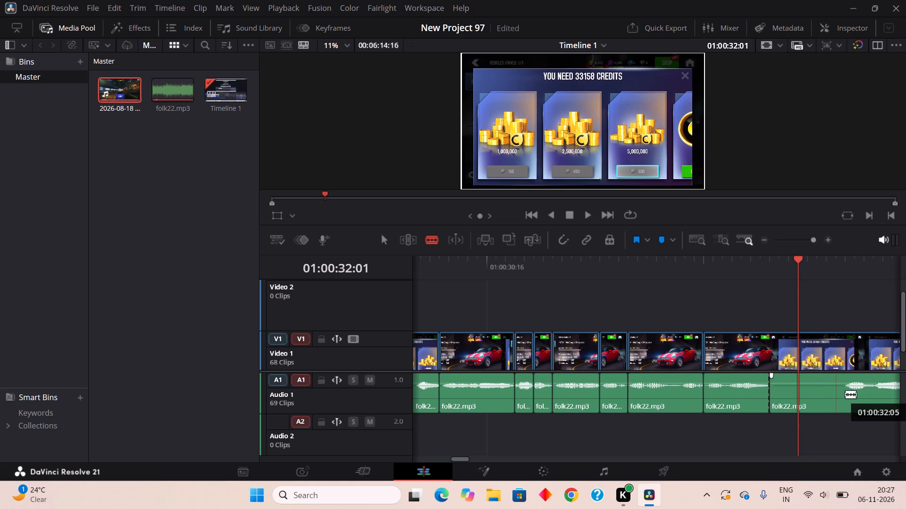
click(847, 398)
right_click(814, 398)
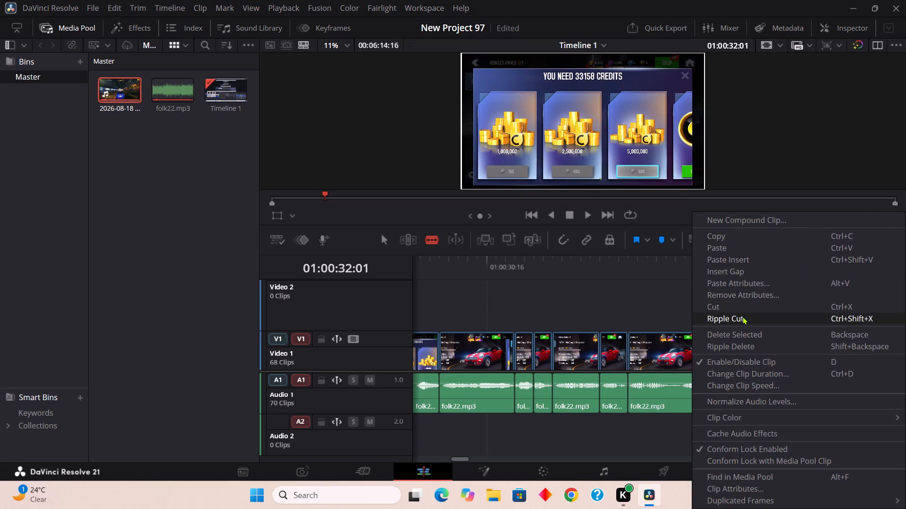
click(742, 316)
drag(740, 316, 730, 309)
Play on, blade folk22.mp3 around the silence from about 01:00:32:16 to 01:00:32:18, and ripple cut that two-frame piece.
click(587, 214)
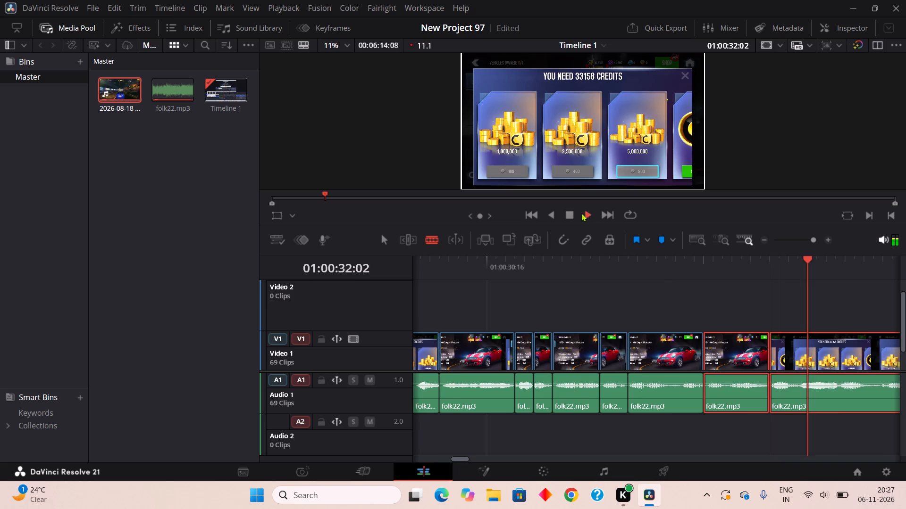
click(570, 213)
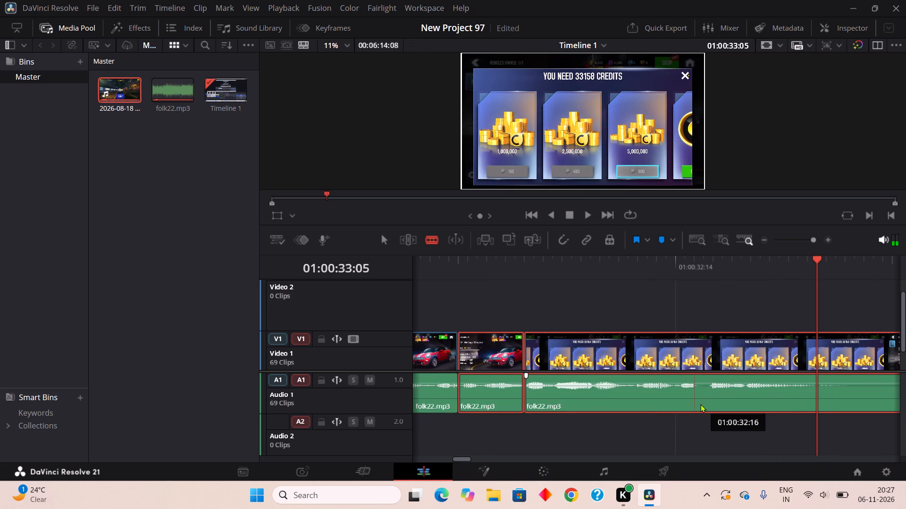
click(699, 405)
click(714, 400)
right_click(707, 400)
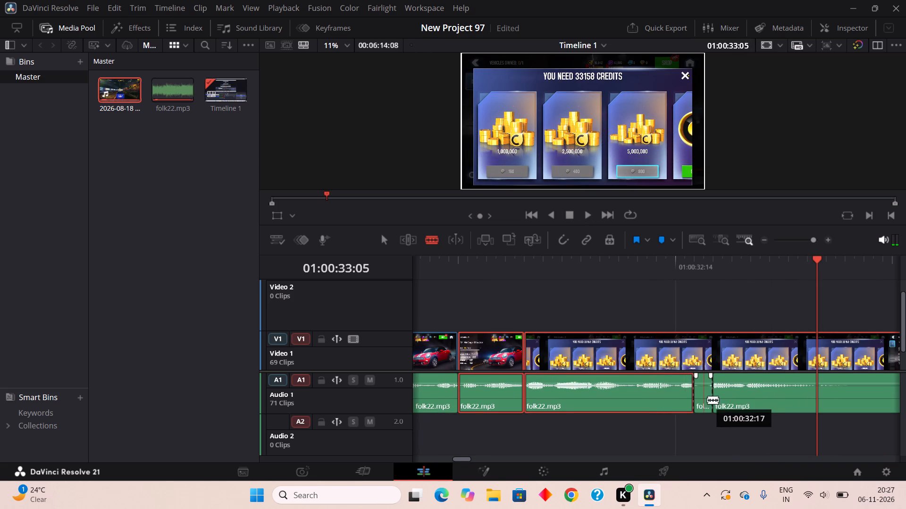
click(743, 323)
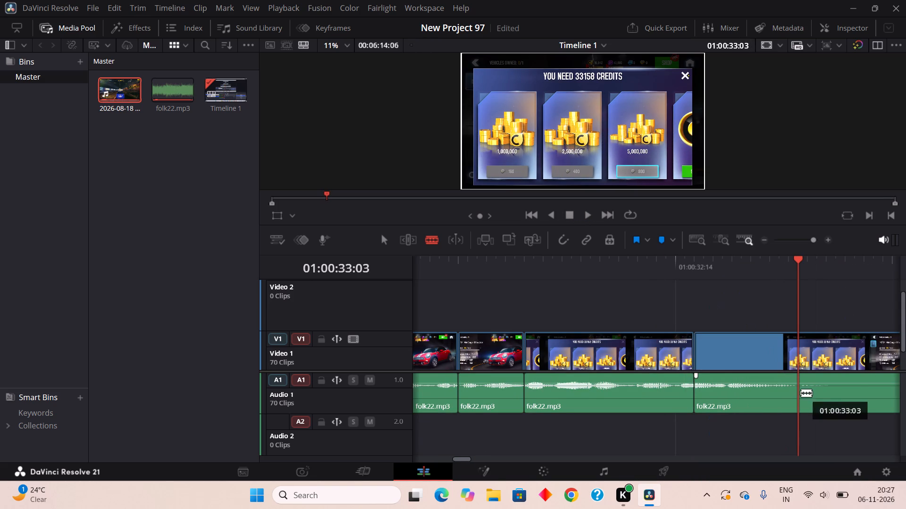
Blade folk22.mp3 around the silence from about 01:00:33:03 to 01:00:33:14, playing on in between, and ripple cut that 11-frame piece.
click(798, 395)
click(583, 213)
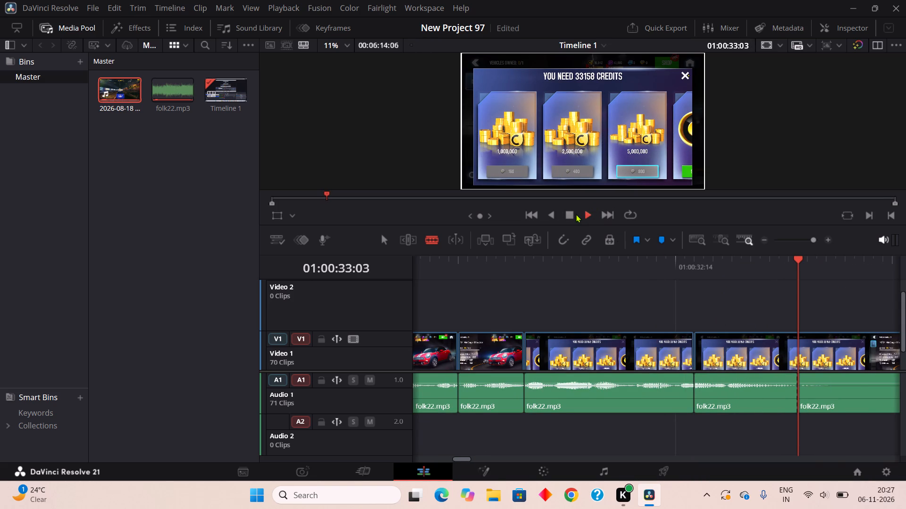
click(568, 215)
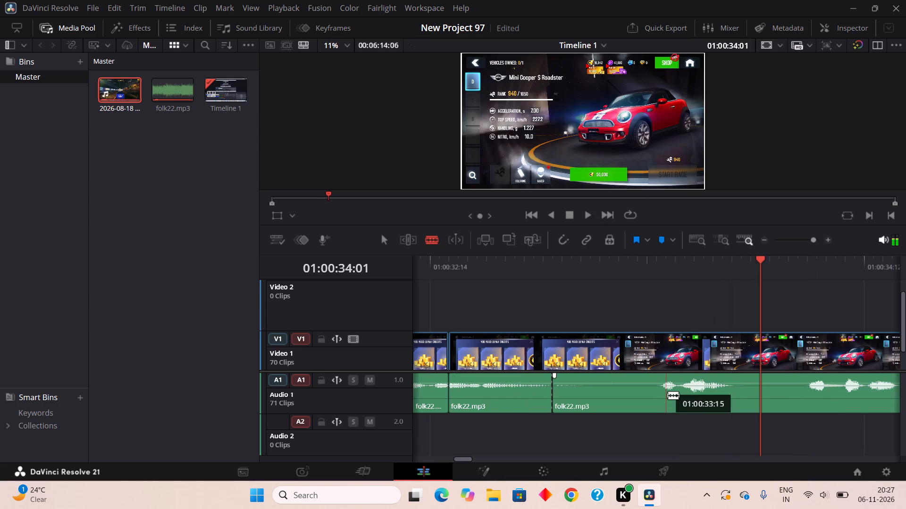
click(664, 398)
right_click(630, 391)
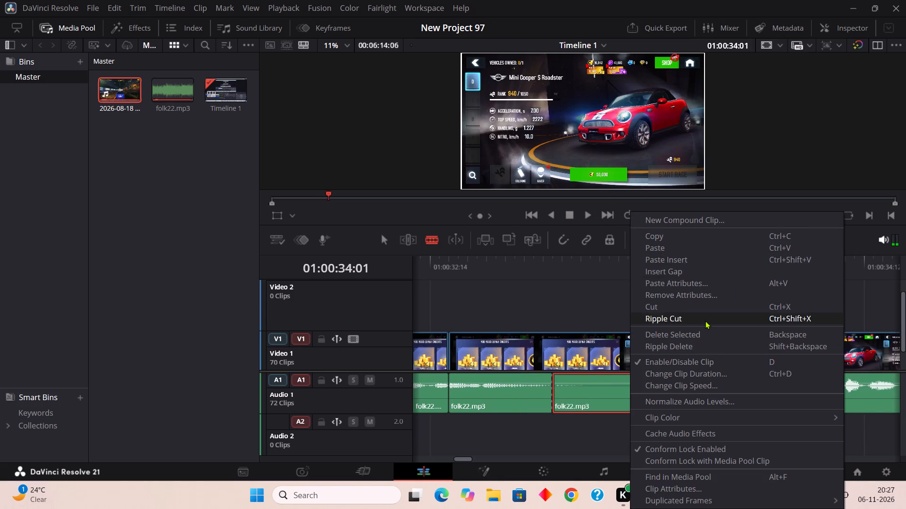
click(705, 320)
Blade folk22.mp3 around the silence from about 01:00:33:11 to 01:00:33:19 and ripple cut that eight-frame piece.
click(633, 407)
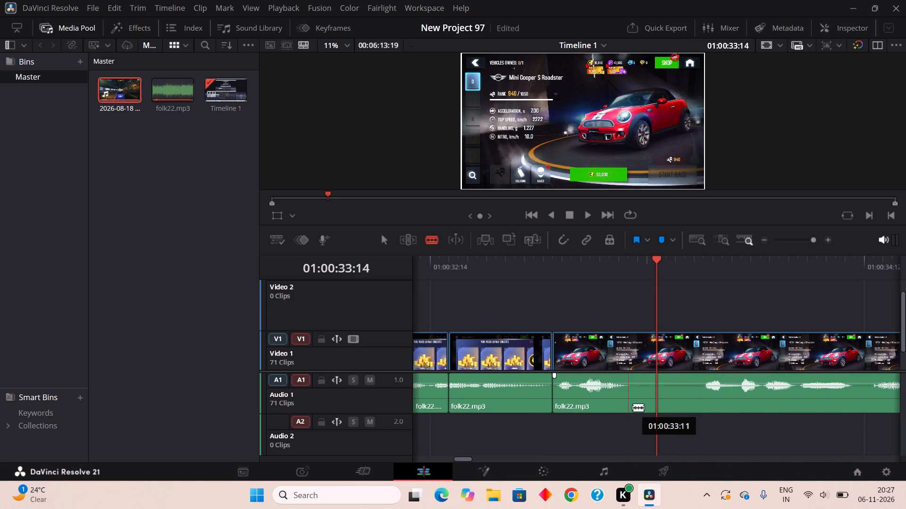
click(705, 399)
right_click(660, 388)
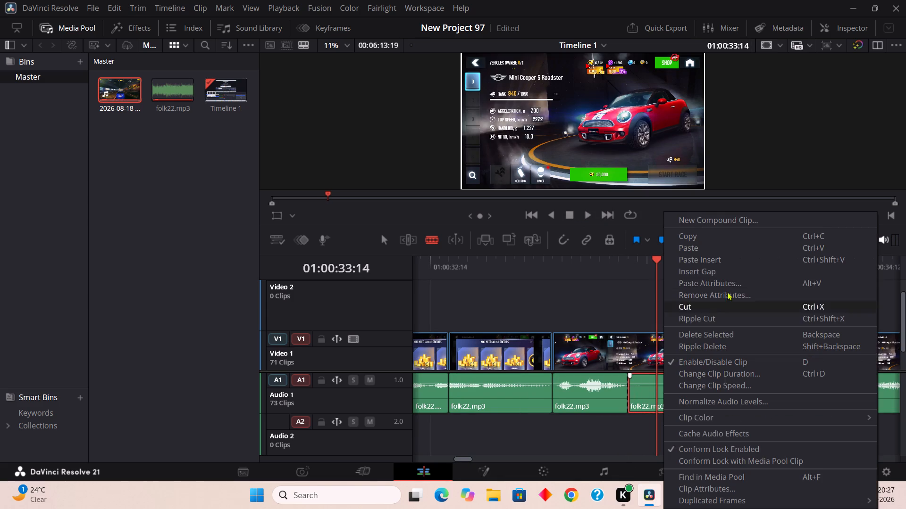
click(697, 323)
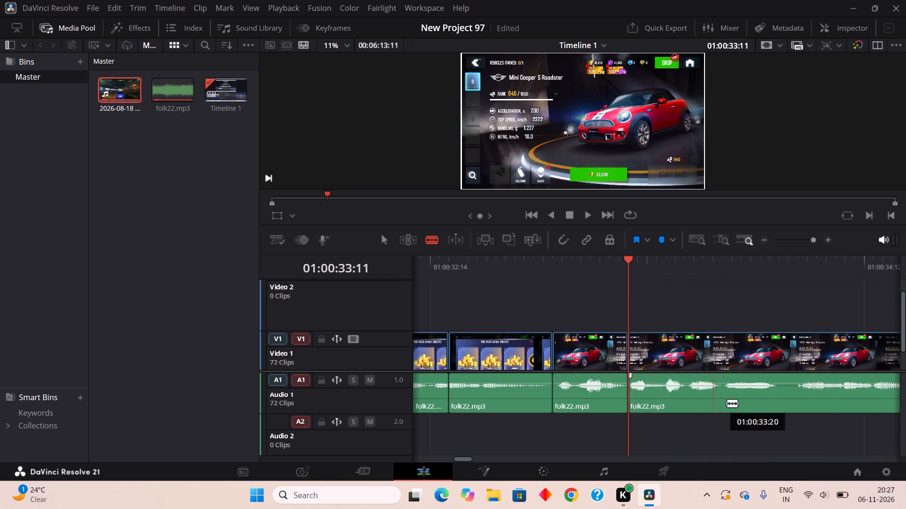
Blade folk22.mp3 around the gap from about 01:00:33:20 to 01:00:33:21 and ripple cut that one-frame piece.
click(721, 403)
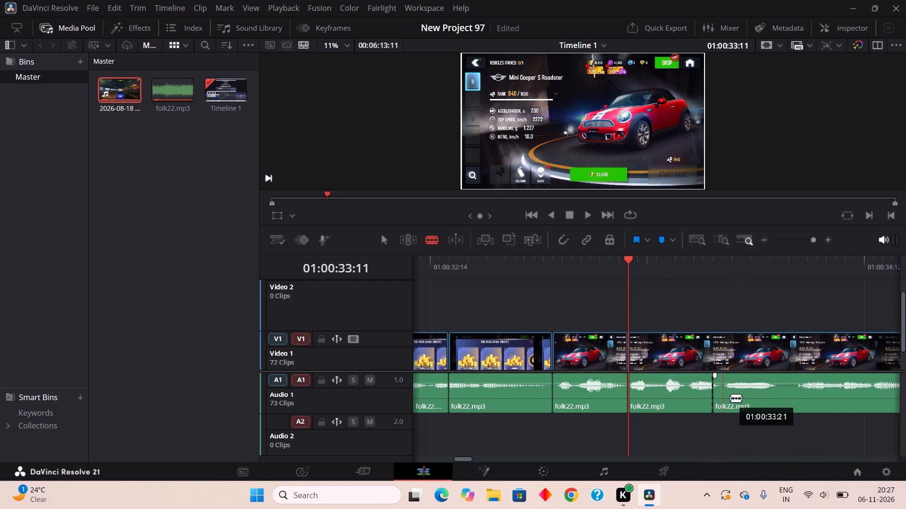
click(730, 398)
right_click(721, 399)
double_click(727, 201)
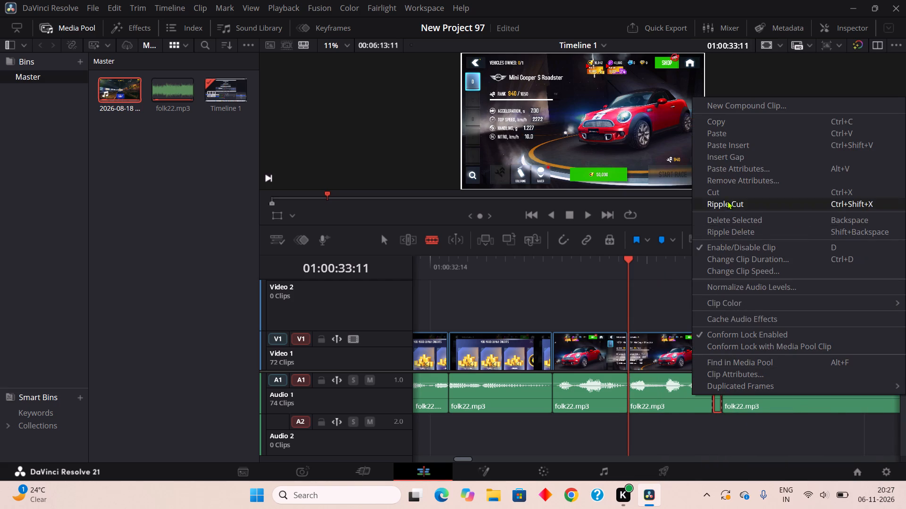
Blade folk22.mp3 around the silence from about 01:00:34:02 to 01:00:34:04 and ripple cut that two-frame piece.
click(774, 403)
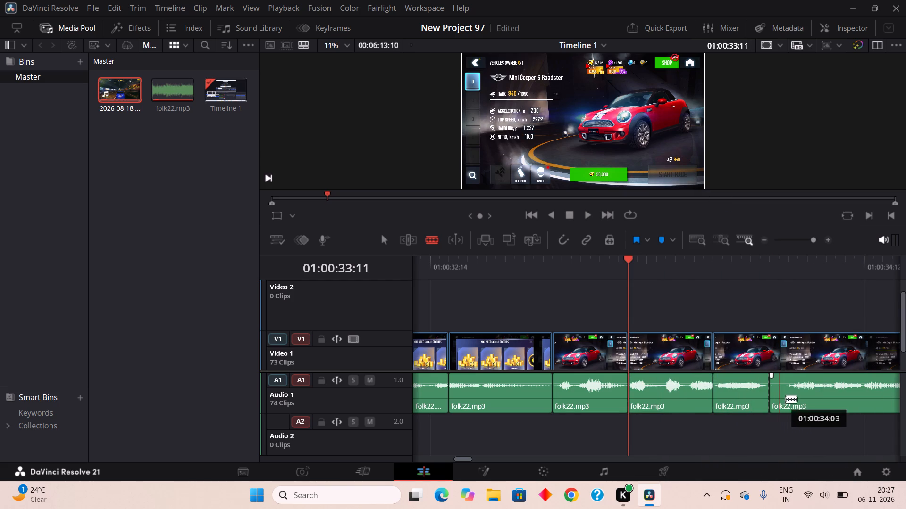
click(795, 401)
right_click(774, 399)
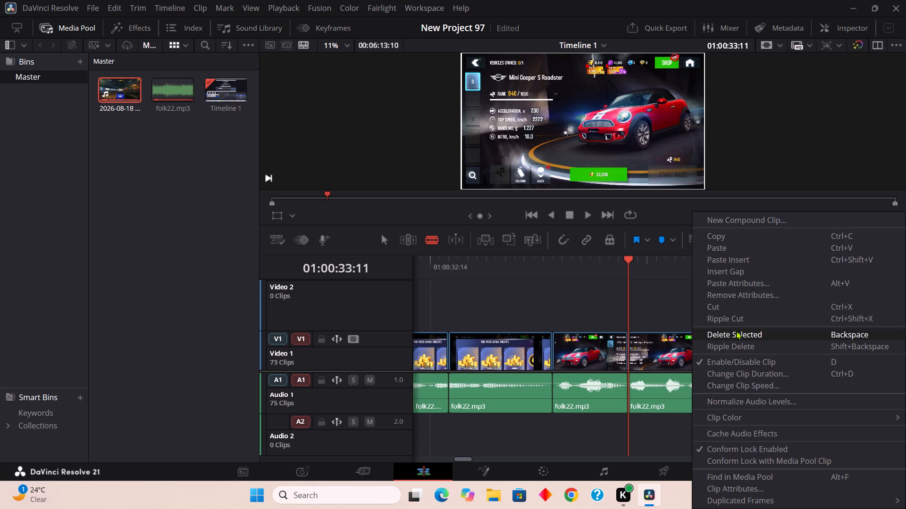
click(732, 315)
Play on, blade folk22.mp3 around the silence from about 01:00:34:15 to 01:00:34:17, and ripple cut that two-frame piece.
double_click(588, 218)
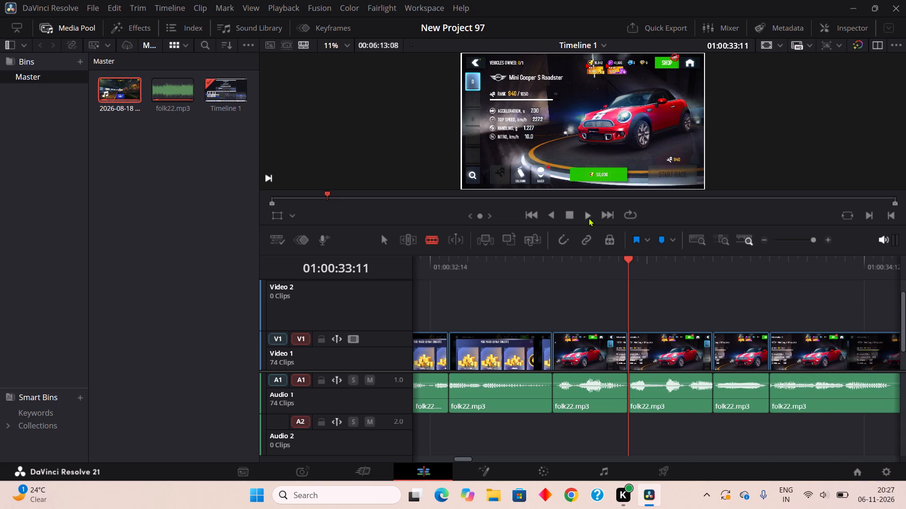
click(569, 215)
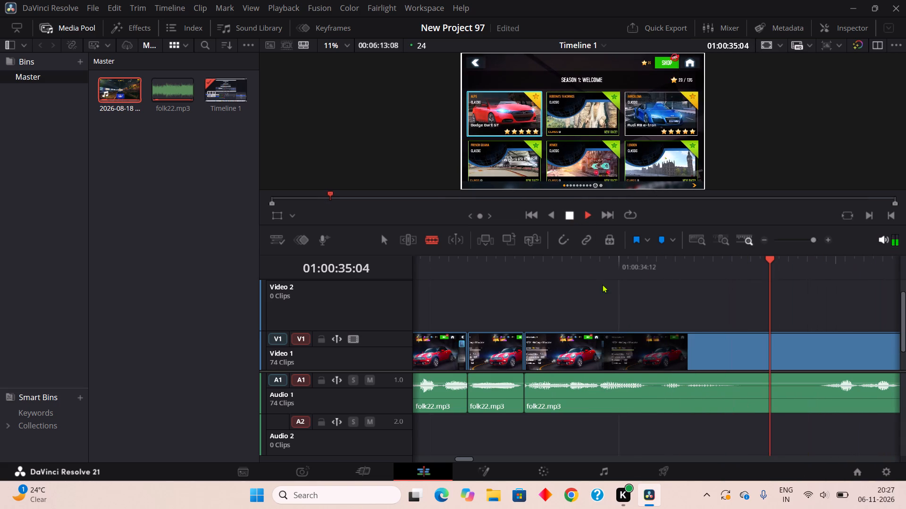
click(651, 401)
click(669, 403)
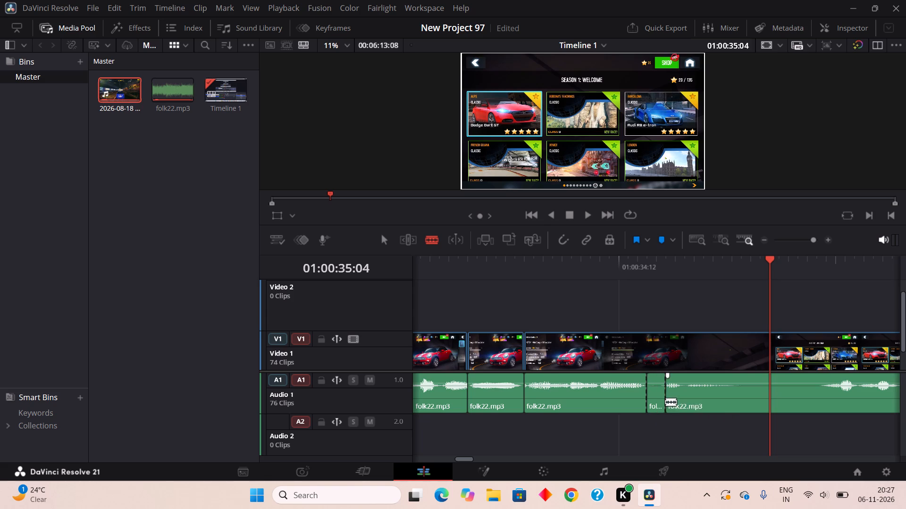
right_click(659, 395)
click(729, 206)
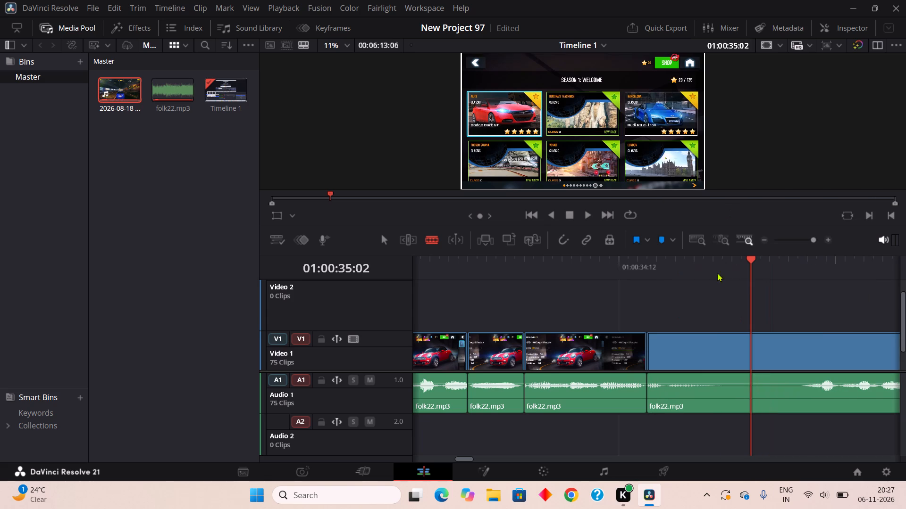
Blade folk22.mp3 around the silence from about 01:00:34:21 to 01:00:35:08 and ripple cut that 11-frame piece.
click(704, 396)
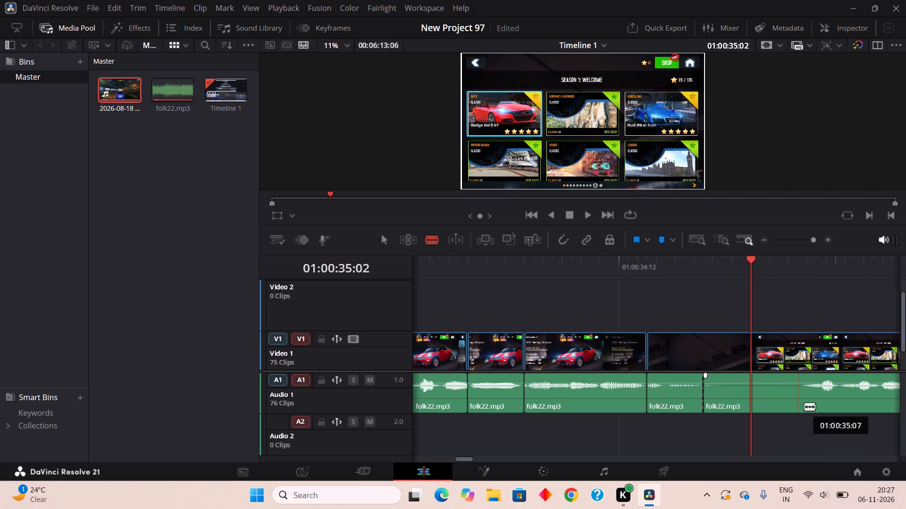
click(809, 409)
right_click(785, 397)
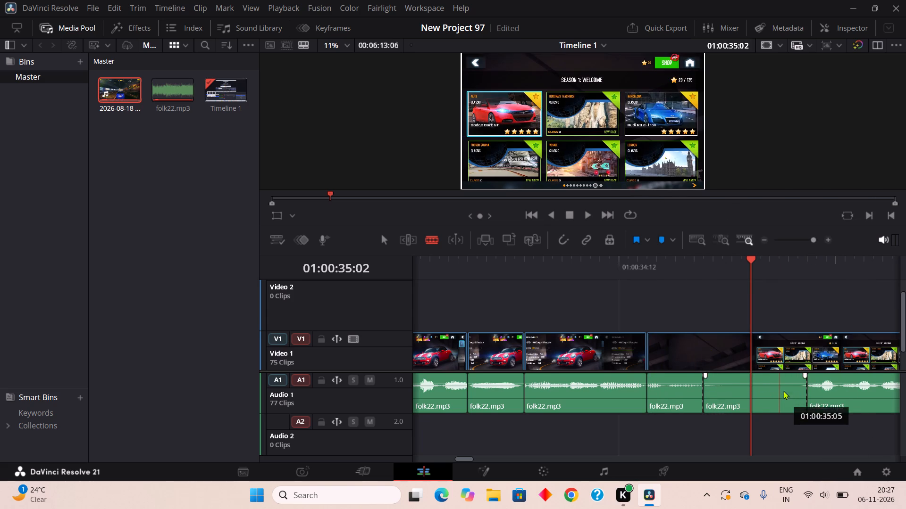
click(766, 198)
Play on, blade folk22.mp3 around the gap from about 01:00:35:15 to 01:00:35:16, and ripple cut that one-frame piece.
click(586, 212)
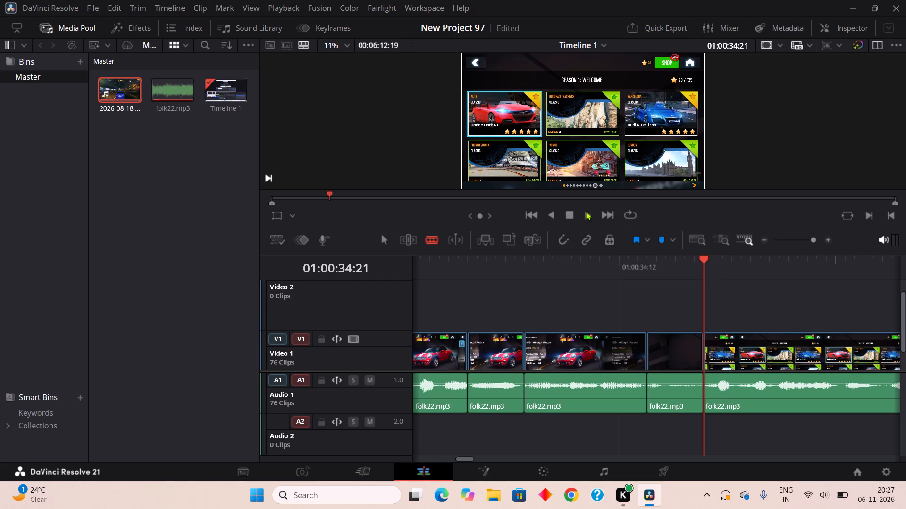
click(569, 212)
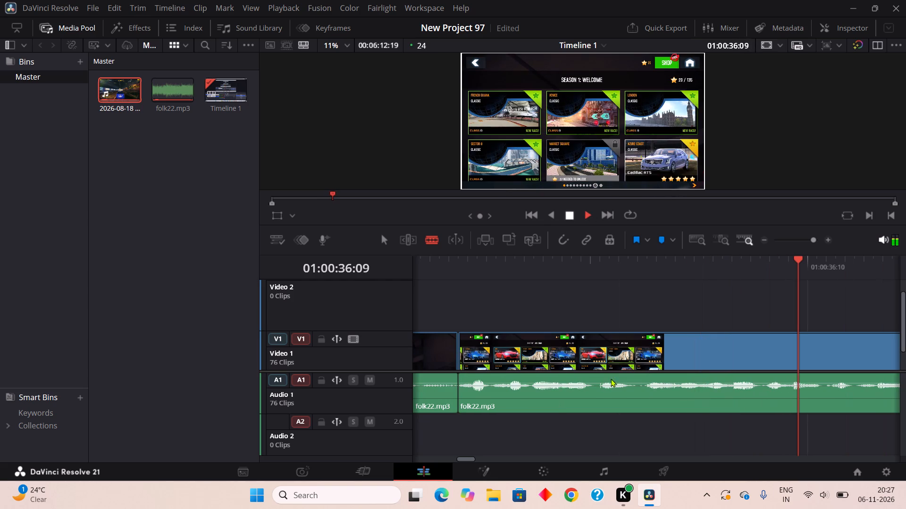
click(638, 408)
click(633, 409)
right_click(633, 409)
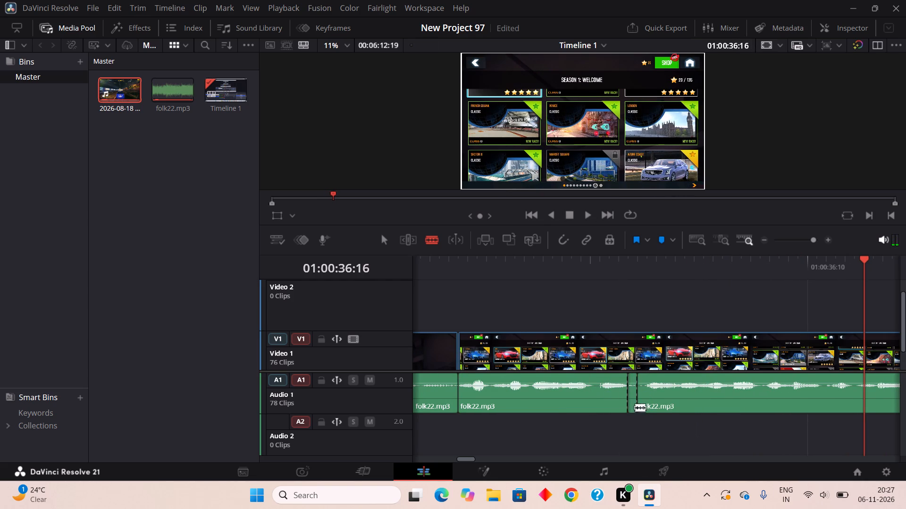
click(679, 218)
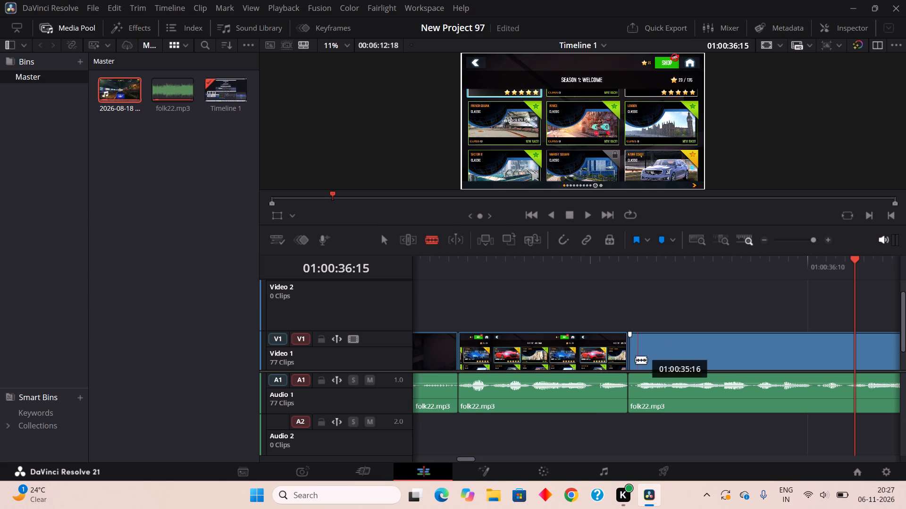
Blade folk22.mp3 around the gap from about 01:00:35:11 to 01:00:35:12 and ripple cut that one-frame piece.
click(591, 397)
click(601, 402)
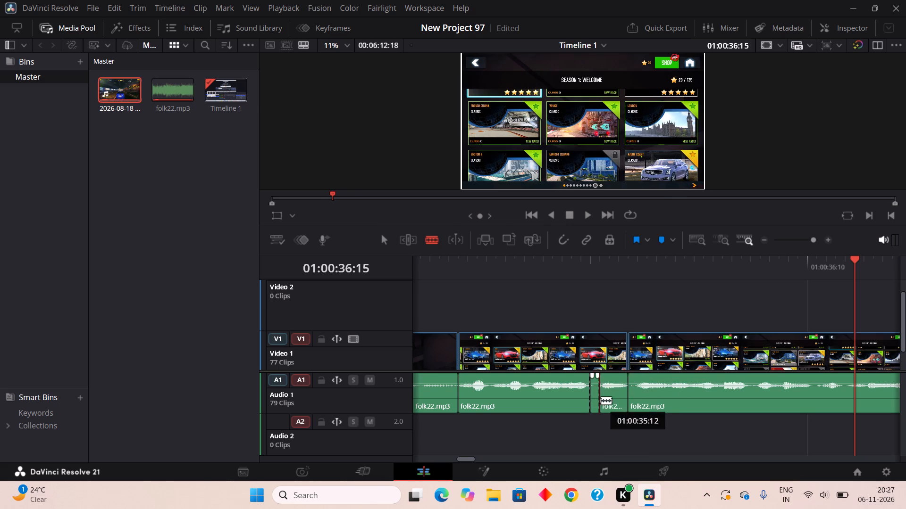
right_click(597, 399)
click(635, 210)
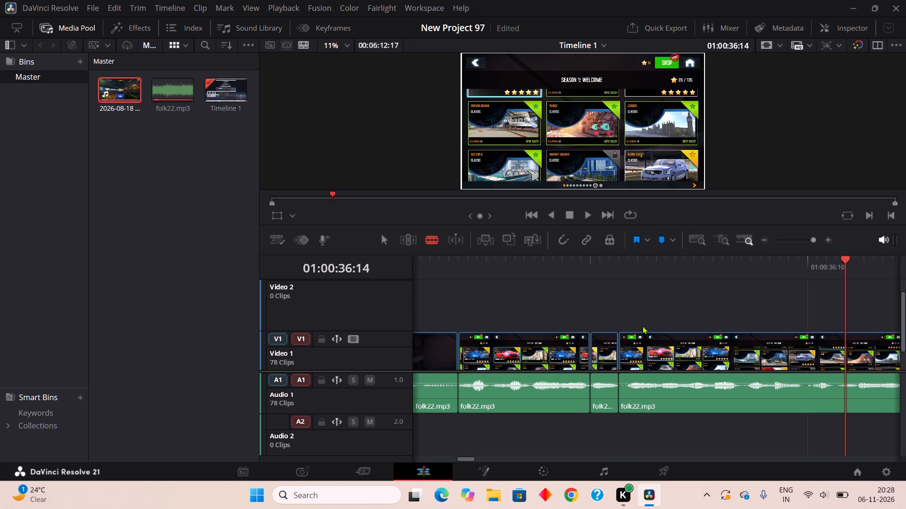
Blade folk22.mp3 at about 01:00:35:15 and ripple cut the one-frame piece at the start of that clip.
click(630, 400)
right_click(624, 397)
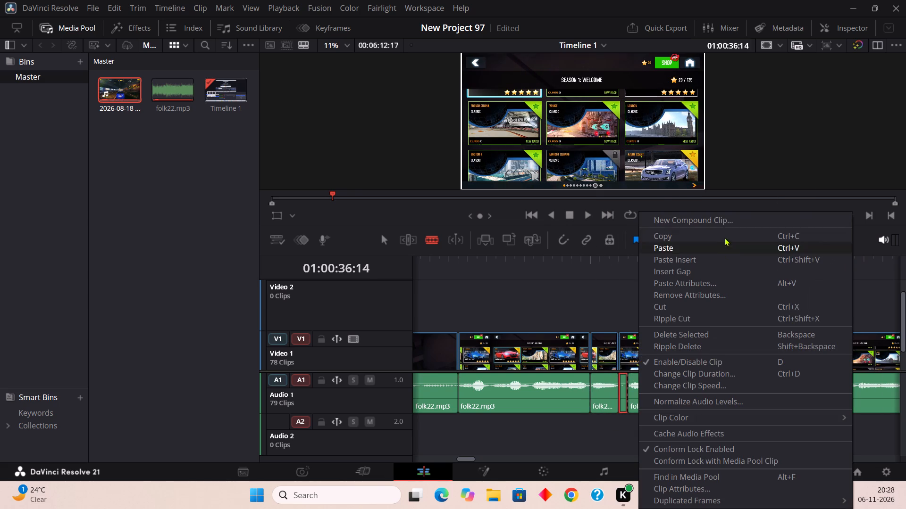
click(685, 321)
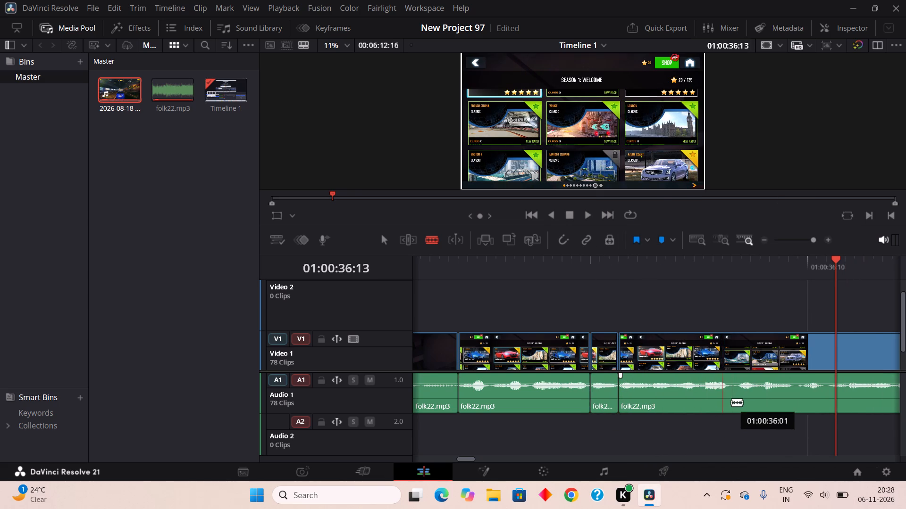
Blade folk22.mp3 around the gap from about 01:00:36:02 to 01:00:36:03 and ripple cut that one-frame piece.
click(736, 405)
click(742, 401)
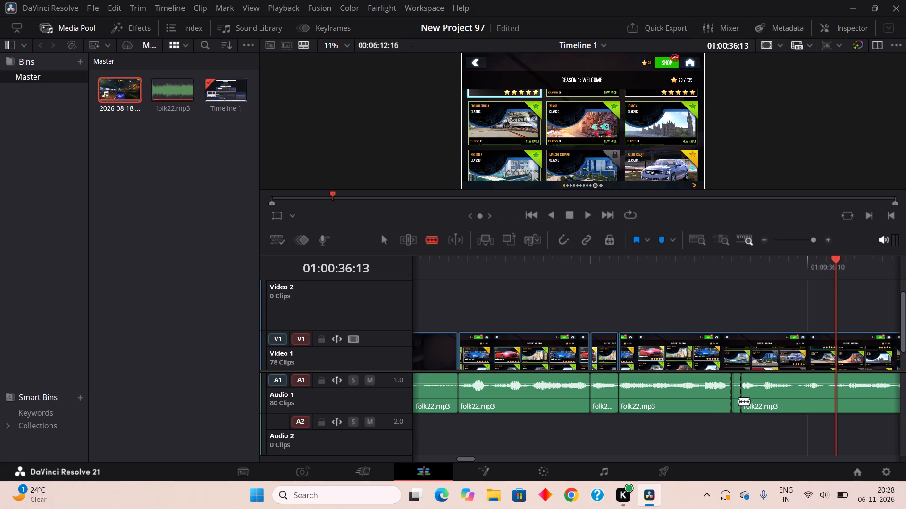
right_click(736, 402)
click(736, 211)
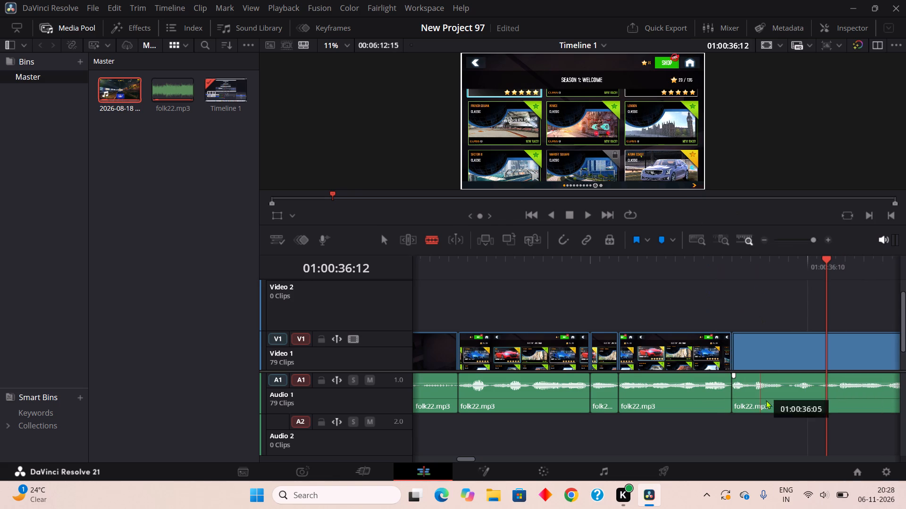
Blade folk22.mp3 around the gap from about 01:00:36:07 to 01:00:36:08 and ripple cut that one-frame piece.
click(788, 406)
click(797, 397)
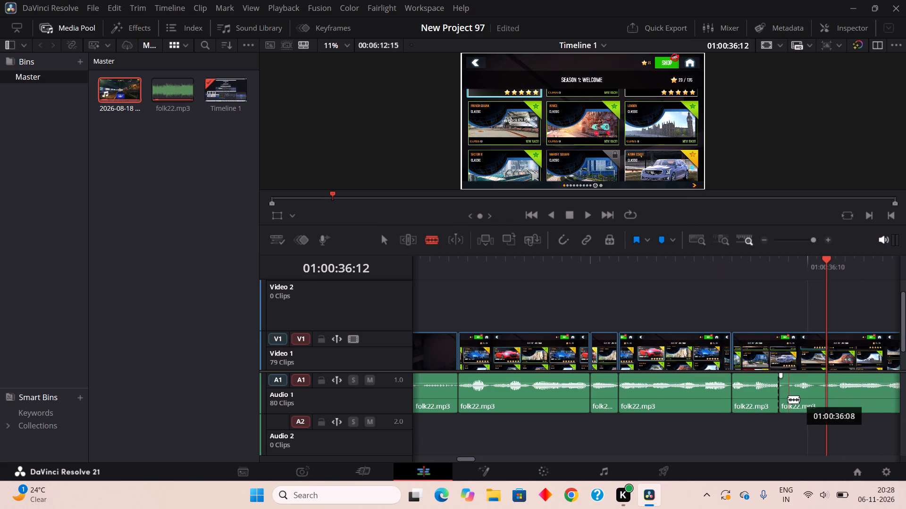
right_click(785, 402)
click(761, 212)
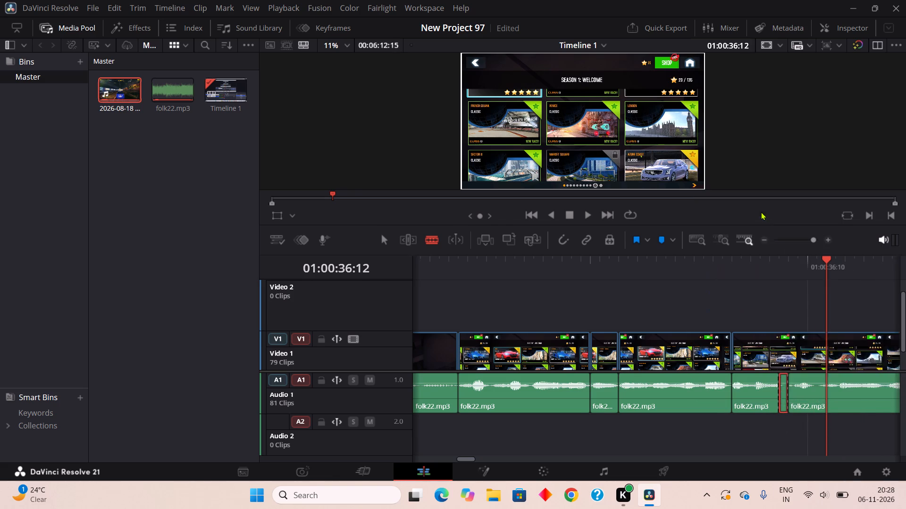
Blade folk22.mp3 around the gap from about 01:00:36:10 to 01:00:36:11 and ripple cut that one-frame piece.
click(808, 402)
click(816, 397)
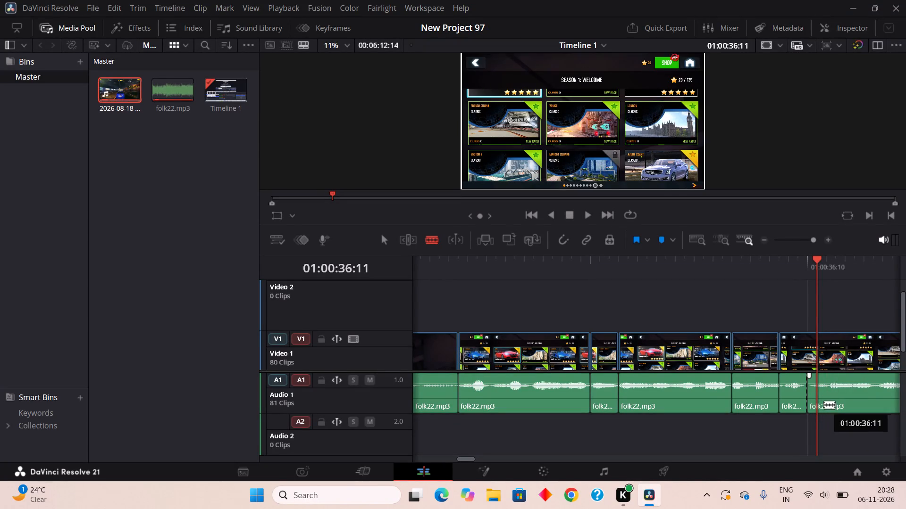
click(818, 404)
right_click(813, 403)
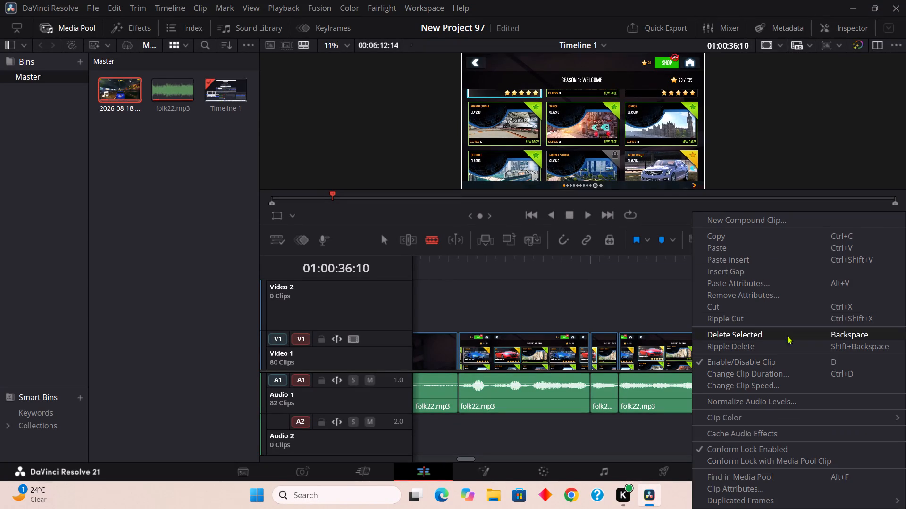
double_click(738, 315)
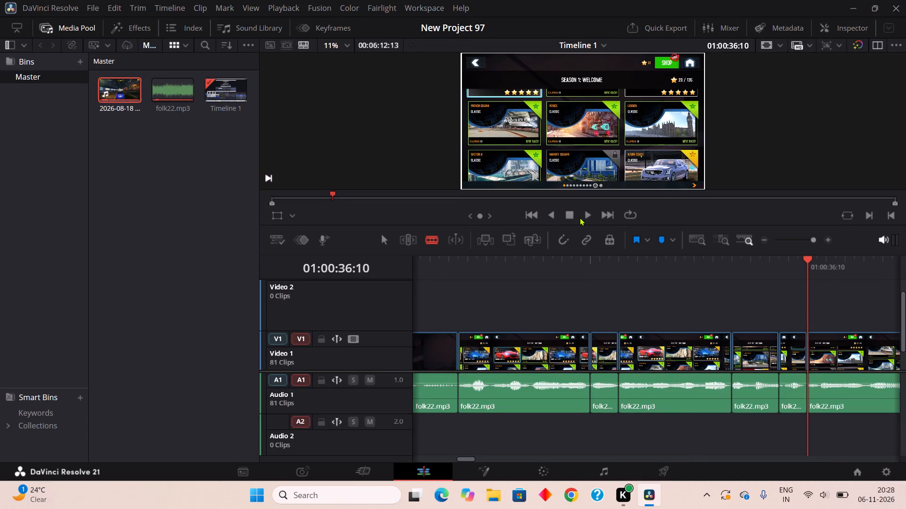
Play on, blade folk22.mp3 around the silence from about 01:00:37:16 to 01:00:37:21, and ripple cut that five-frame piece.
click(585, 216)
click(571, 213)
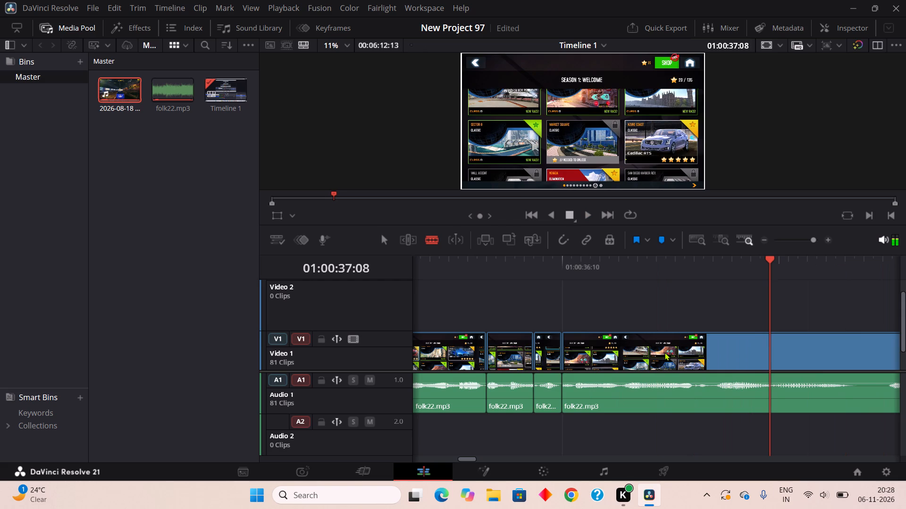
double_click(850, 400)
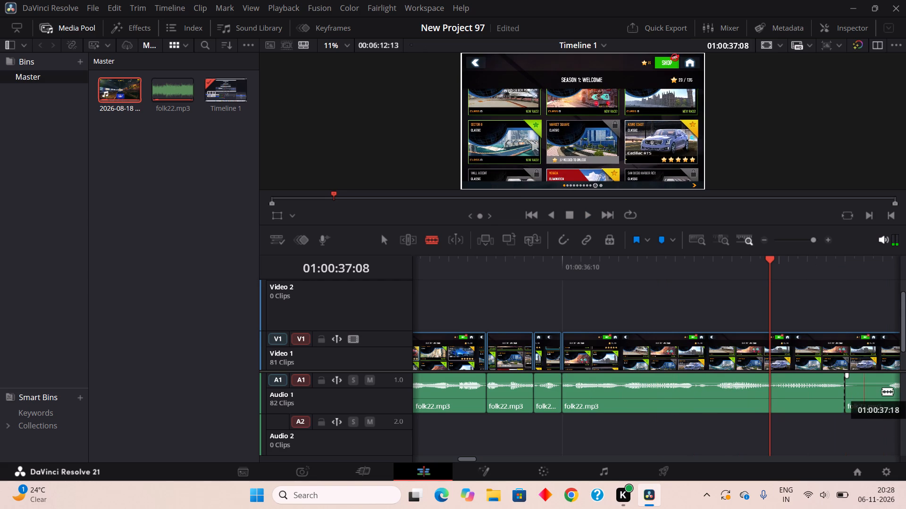
click(893, 400)
right_click(887, 395)
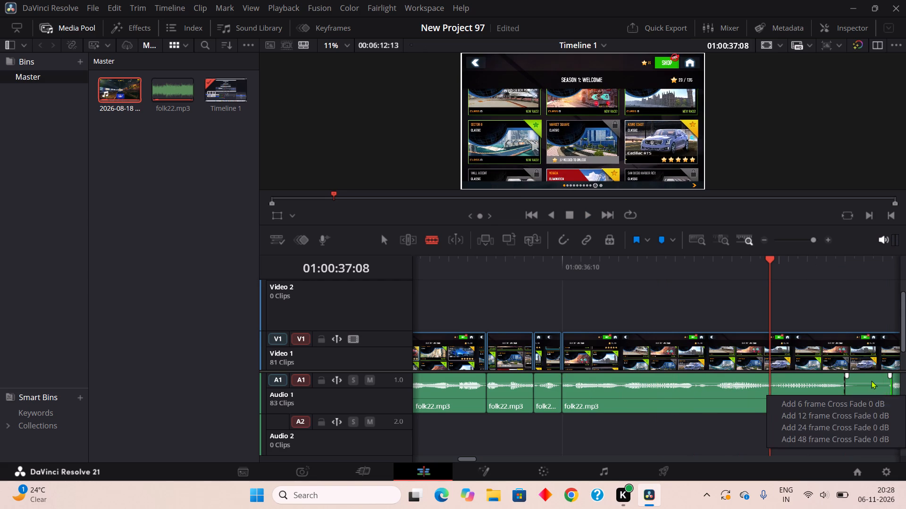
right_click(871, 380)
click(739, 192)
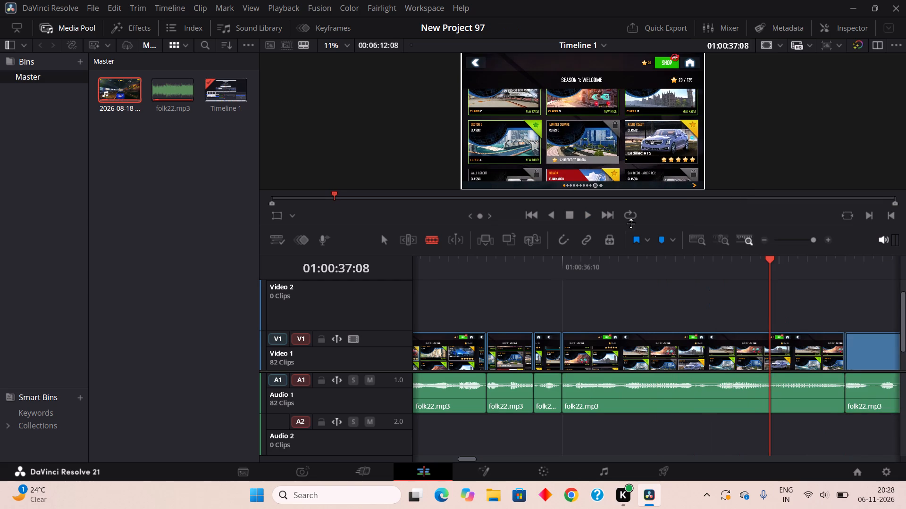
Play on, blade folk22.mp3 around the silence from about 01:00:37:18 to 01:00:37:20, and ripple cut that two-frame piece.
click(583, 213)
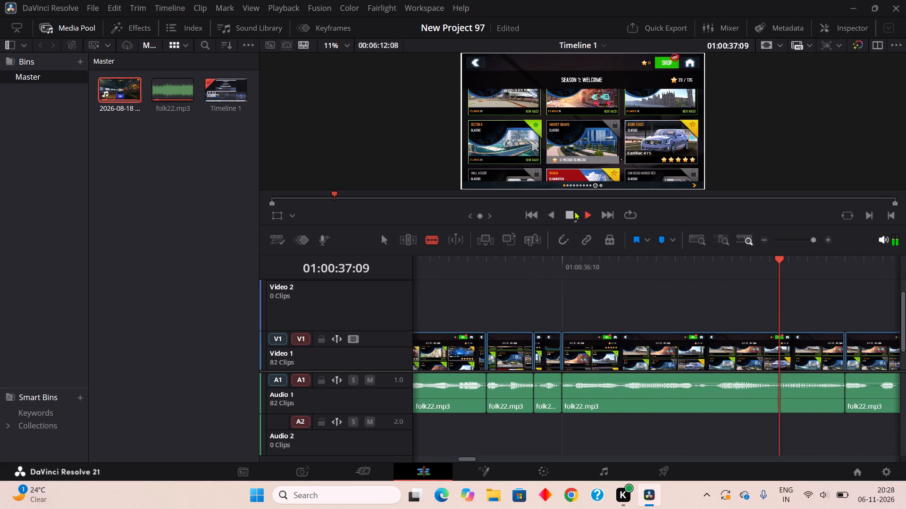
click(570, 211)
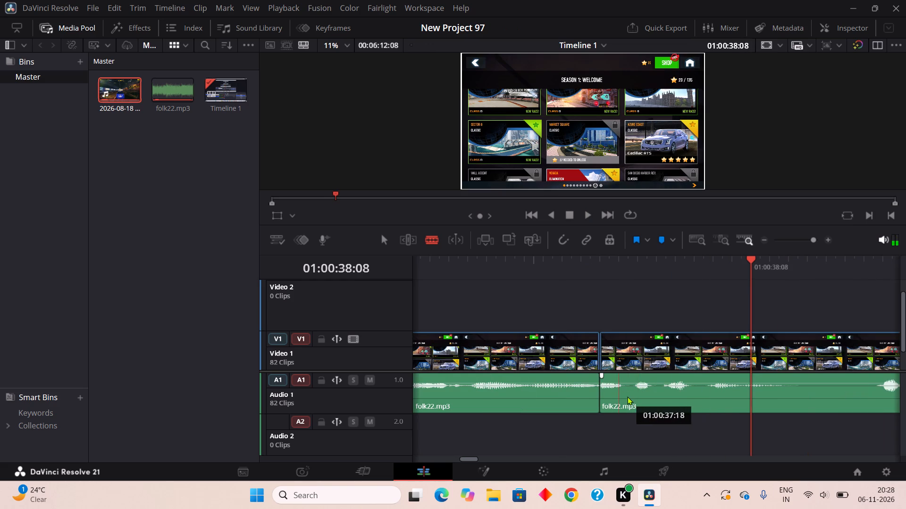
click(627, 396)
click(638, 400)
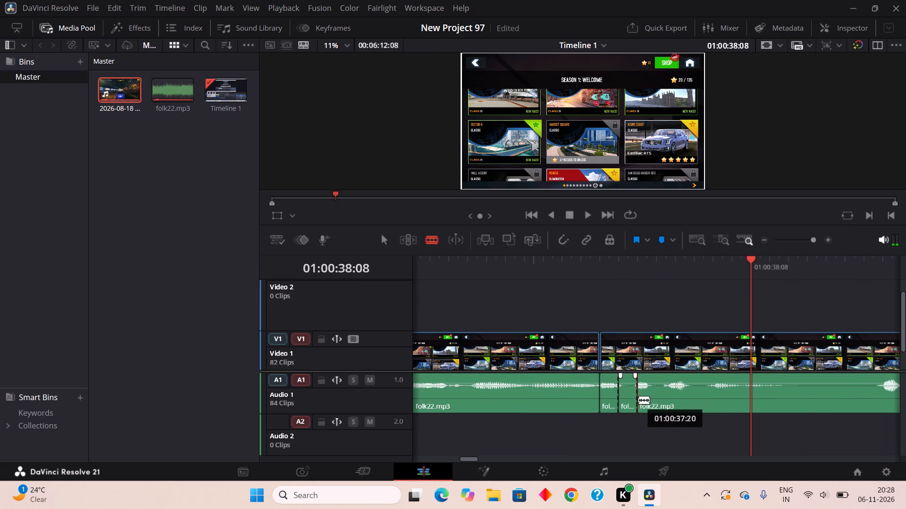
right_click(634, 399)
click(678, 212)
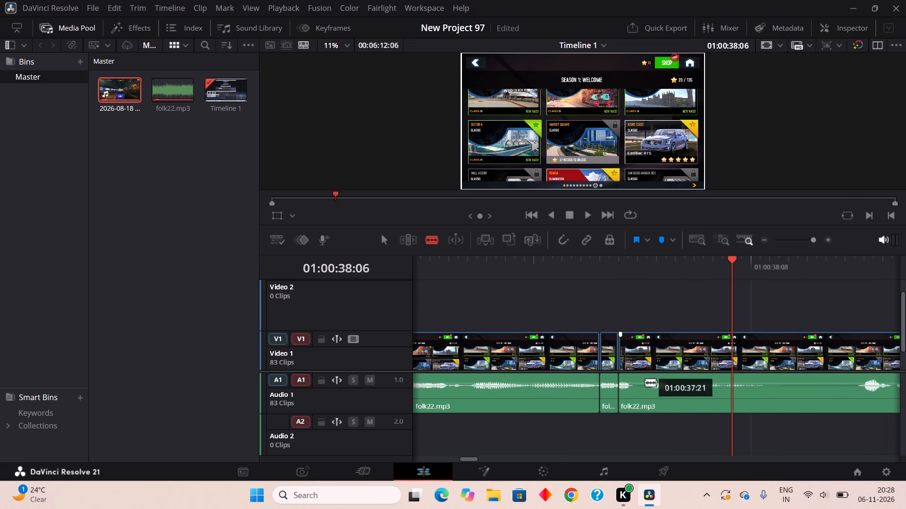
Blade folk22.mp3 around the silence from about 01:00:37:19 to 01:00:37:21 and ripple cut that two-frame piece.
double_click(635, 406)
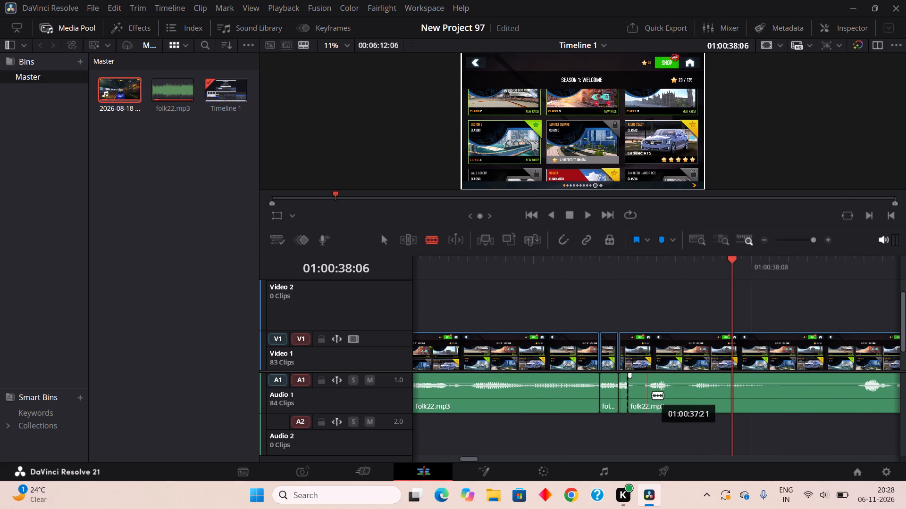
click(652, 395)
right_click(643, 399)
click(678, 320)
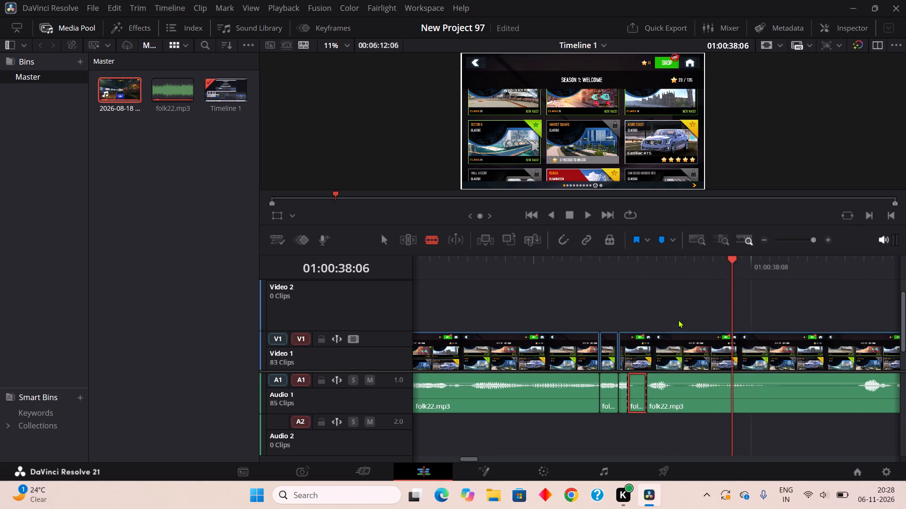
Blade folk22.mp3 around the silence from about 01:00:37:21 to 01:00:38:00 and ripple cut that three-frame piece.
click(655, 396)
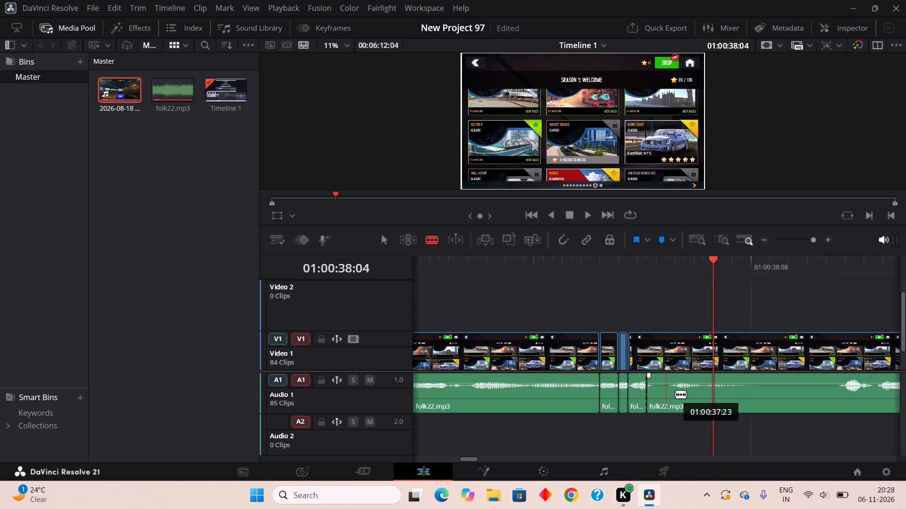
click(675, 394)
right_click(663, 396)
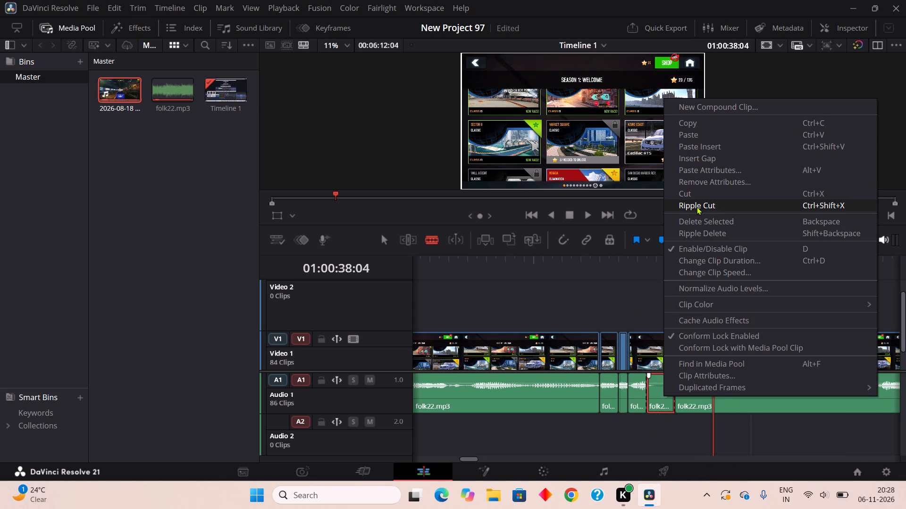
click(696, 206)
Blade folk22.mp3 around the silence from about 01:00:38:04 to 01:00:38:14 and ripple cut that ten-frame piece.
double_click(714, 395)
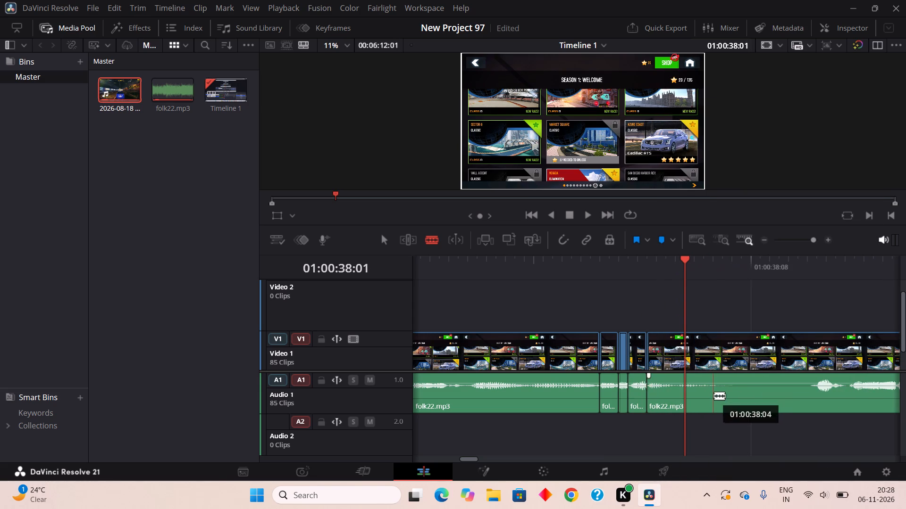
click(814, 404)
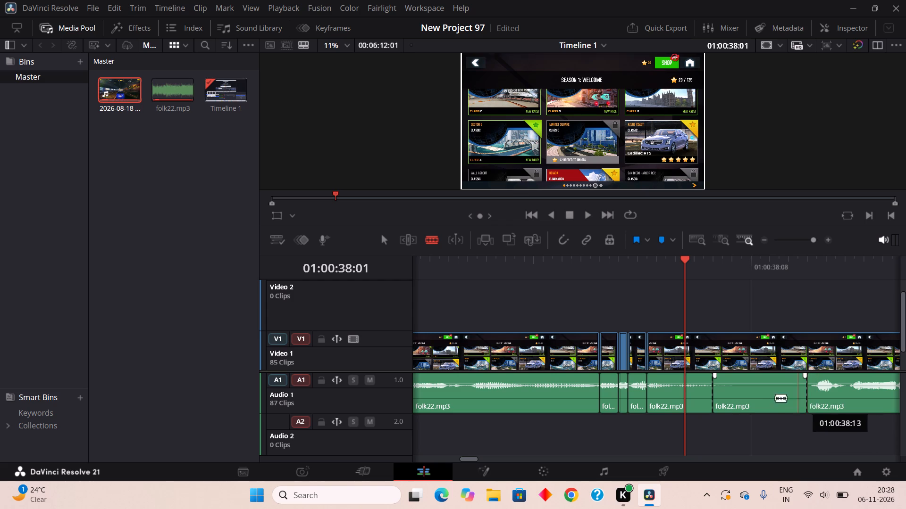
right_click(751, 391)
click(748, 192)
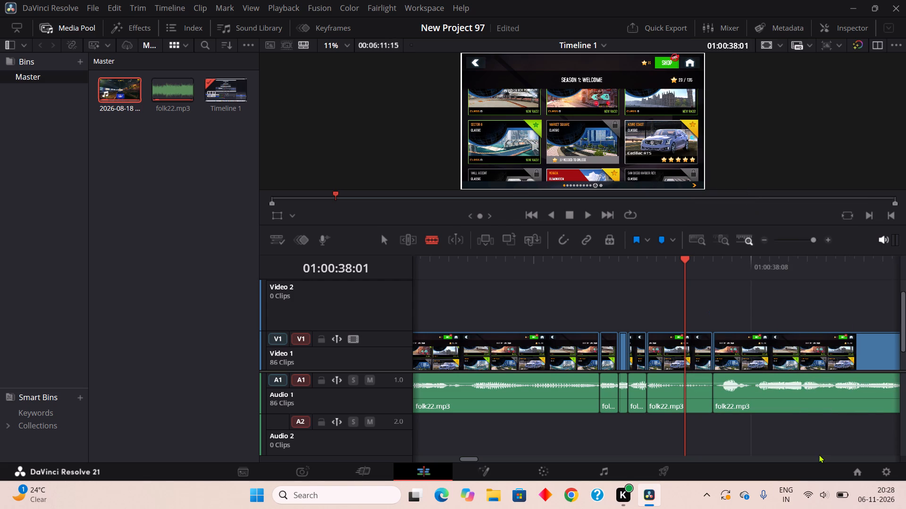
Blade folk22.mp3 around the gap from about 01:00:38:08 to 01:00:38:09 and ripple cut that one-frame piece.
click(752, 402)
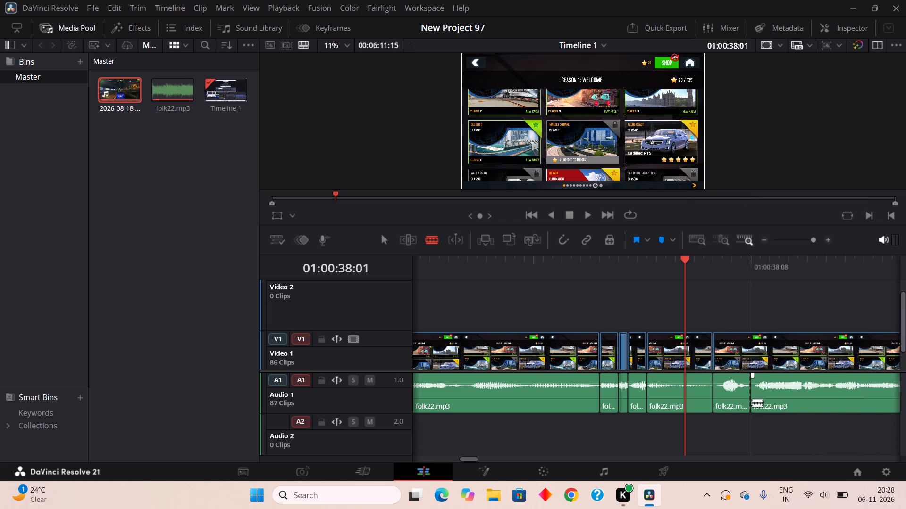
click(761, 394)
right_click(755, 399)
click(781, 208)
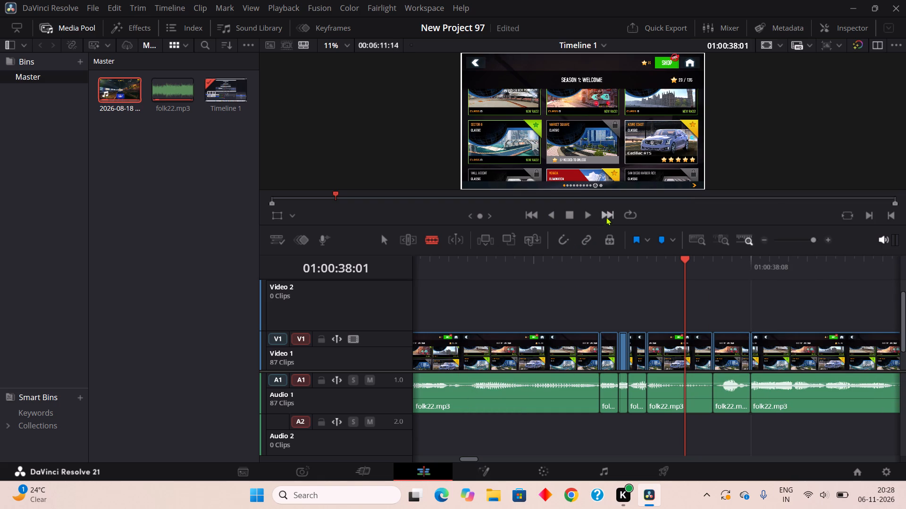
Play on, blade folk22.mp3 around the quiet part from about 01:00:38:23 to 01:00:39:02, and ripple cut that three-frame piece.
click(587, 218)
click(568, 211)
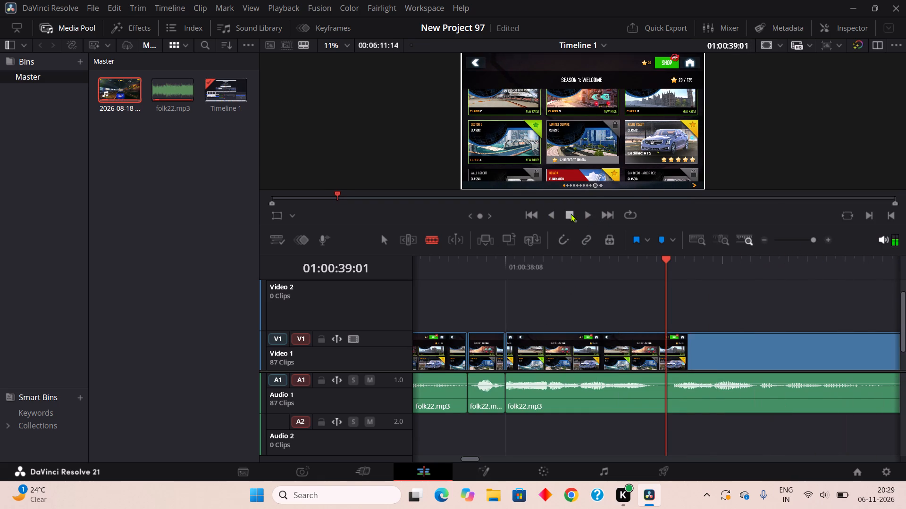
click(655, 400)
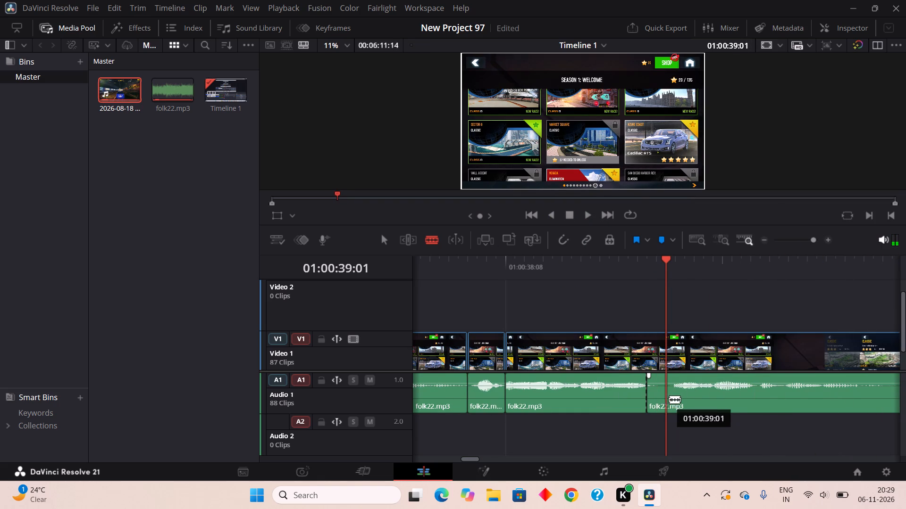
click(678, 398)
right_click(661, 400)
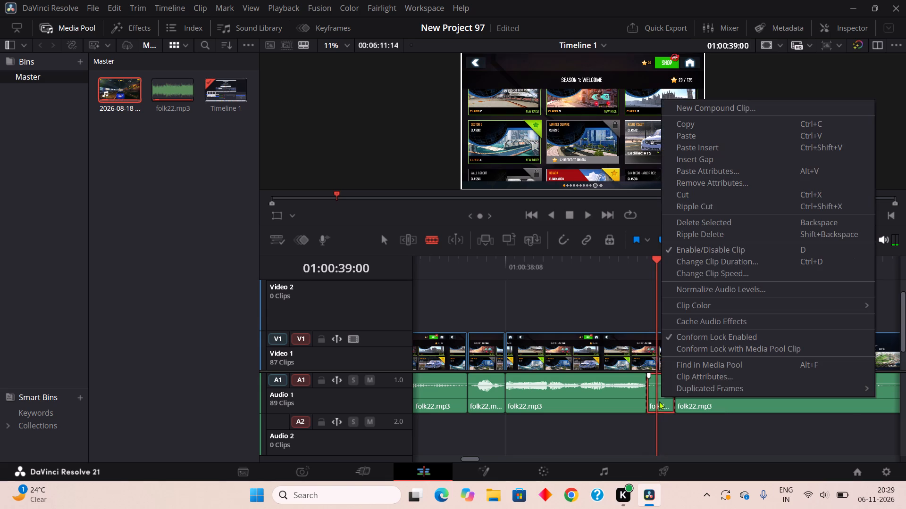
click(712, 206)
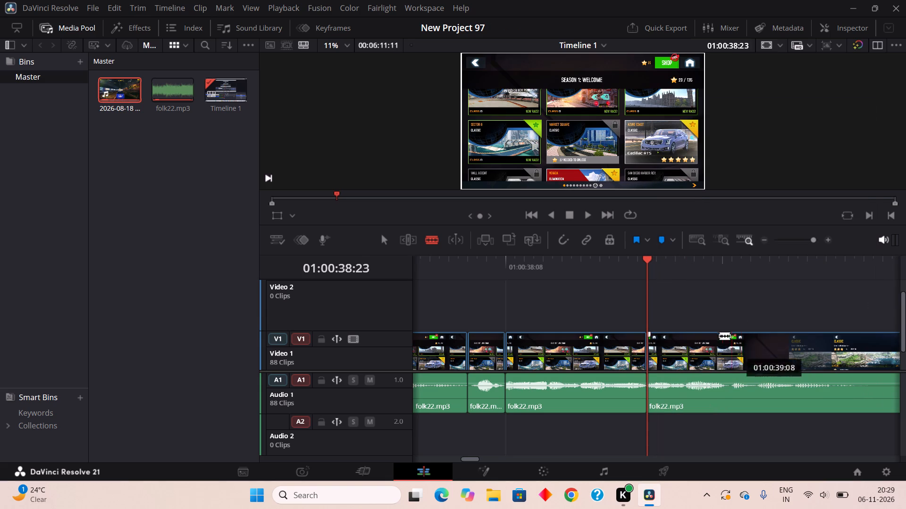
Blade folk22.mp3 at about 01:00:39:19, play on, blade again at about 01:00:40:08, and ripple cut the silent piece between.
click(838, 409)
click(585, 216)
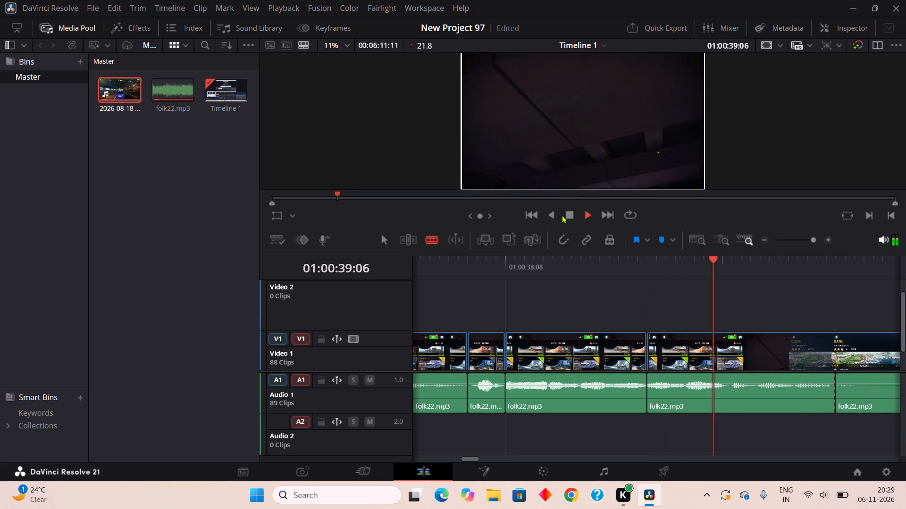
click(567, 216)
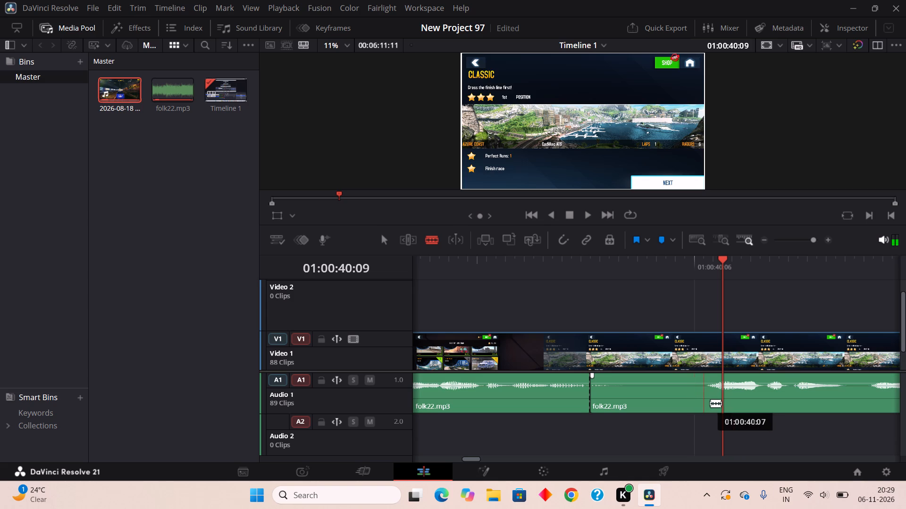
click(713, 402)
right_click(670, 390)
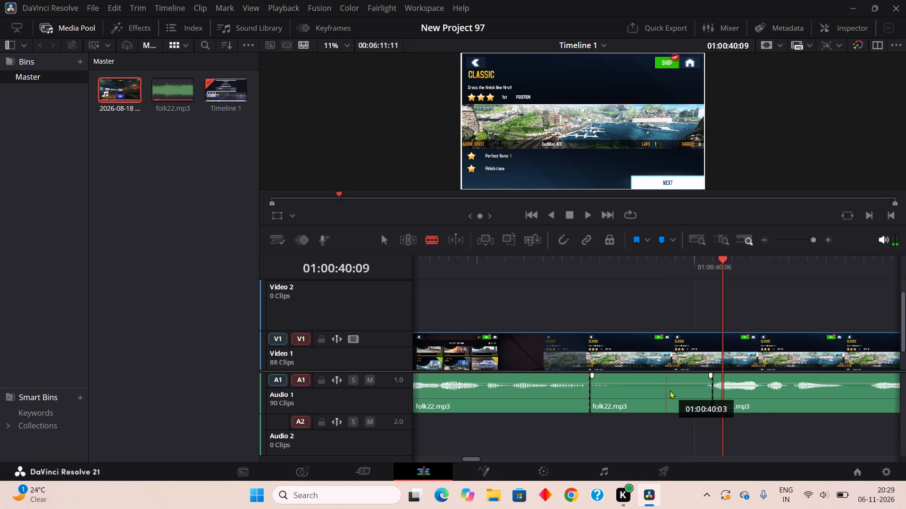
click(700, 198)
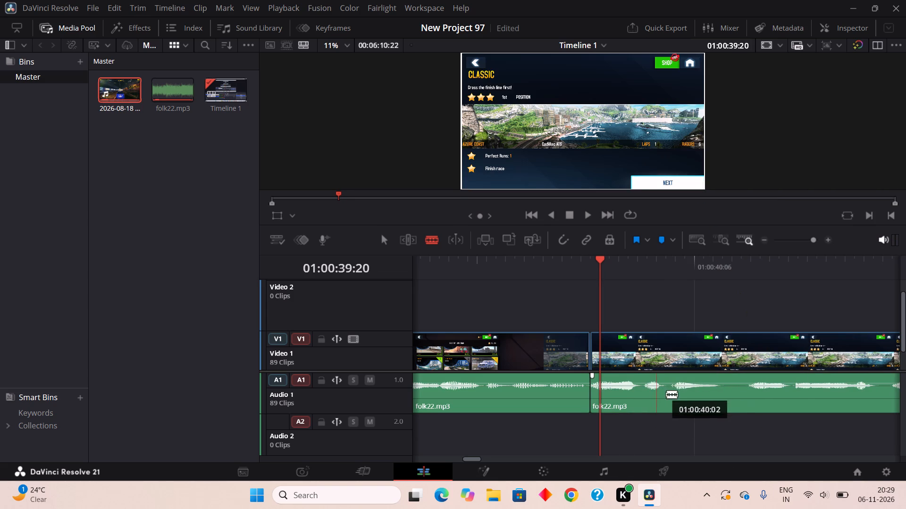
Blade folk22.mp3 around the gap from about 01:00:40:03 to 01:00:40:04 and ripple cut that one-frame piece.
double_click(668, 404)
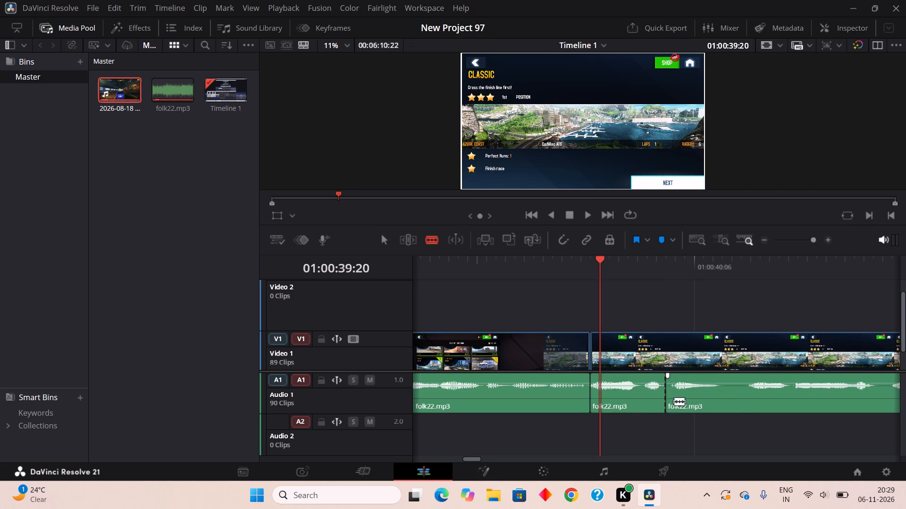
click(673, 395)
right_click(664, 399)
right_click(669, 385)
double_click(713, 191)
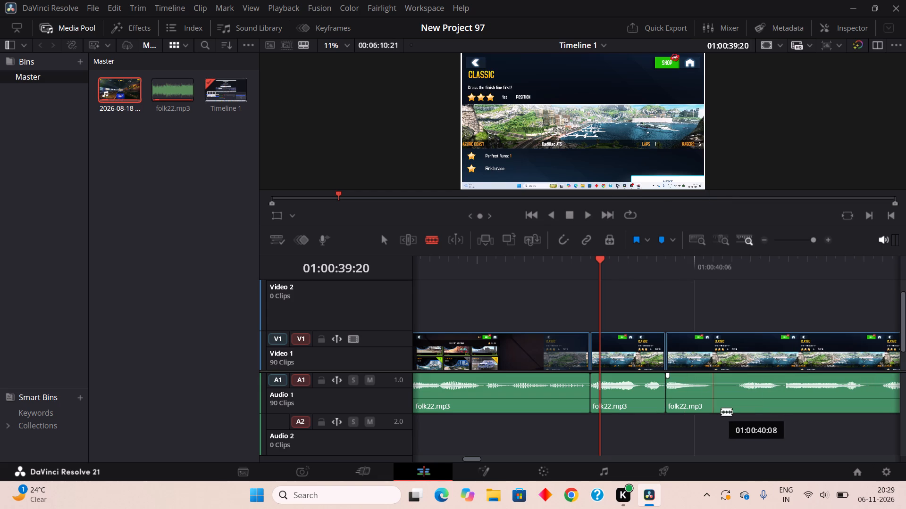
Blade folk22.mp3 around the silence from about 01:00:40:07 to 01:00:40:11 and ripple cut that four-frame piece.
click(712, 410)
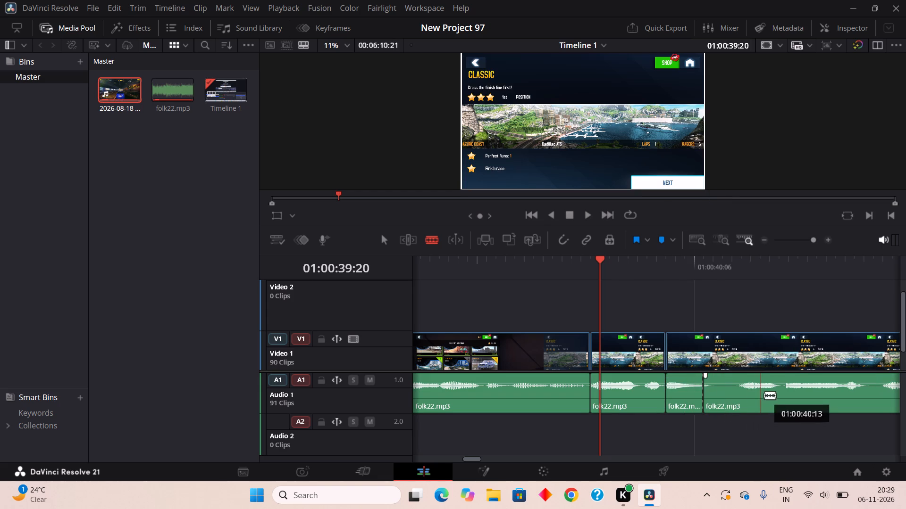
click(745, 402)
right_click(719, 395)
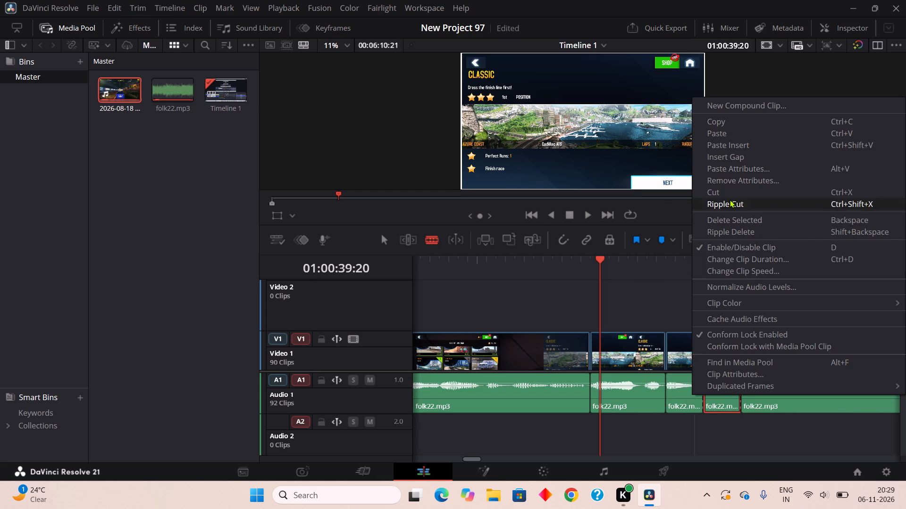
click(730, 199)
Blade folk22.mp3 around the gap from about 01:00:40:11 to 01:00:40:12 and ripple cut that one-frame piece.
click(747, 408)
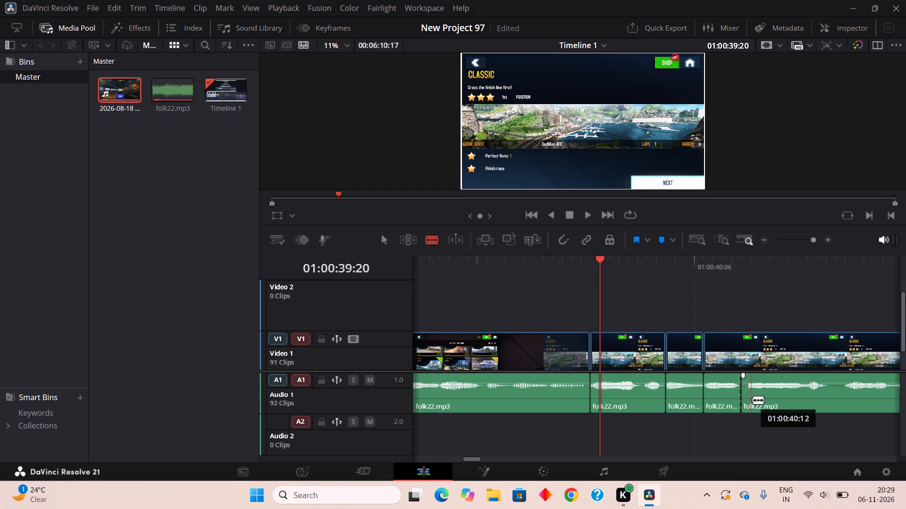
click(753, 399)
right_click(745, 405)
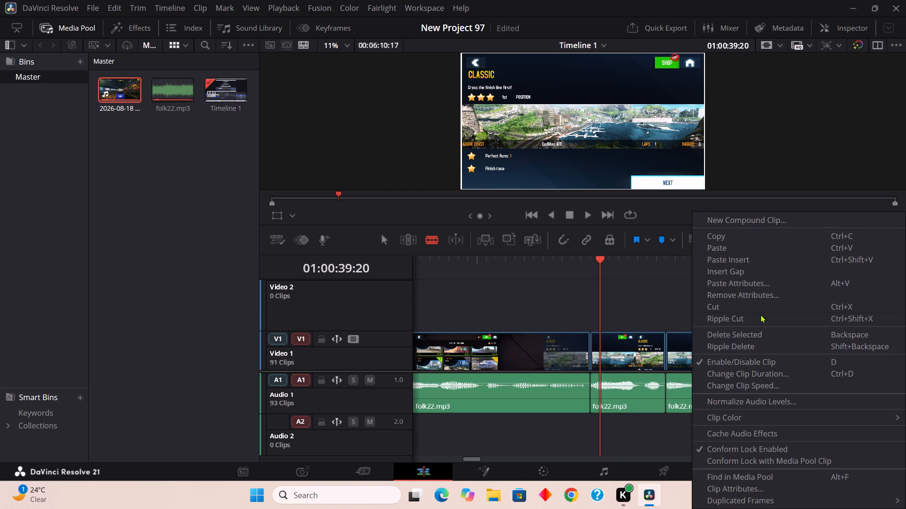
click(760, 316)
Blade folk22.mp3 around the silence from about 01:00:40:19 to 01:00:40:21 and ripple cut that two-frame piece.
click(822, 402)
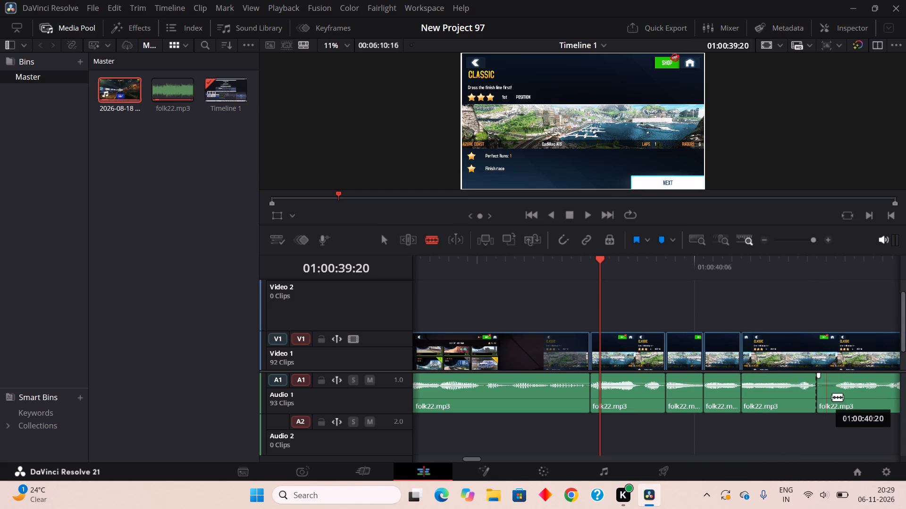
click(841, 399)
right_click(824, 403)
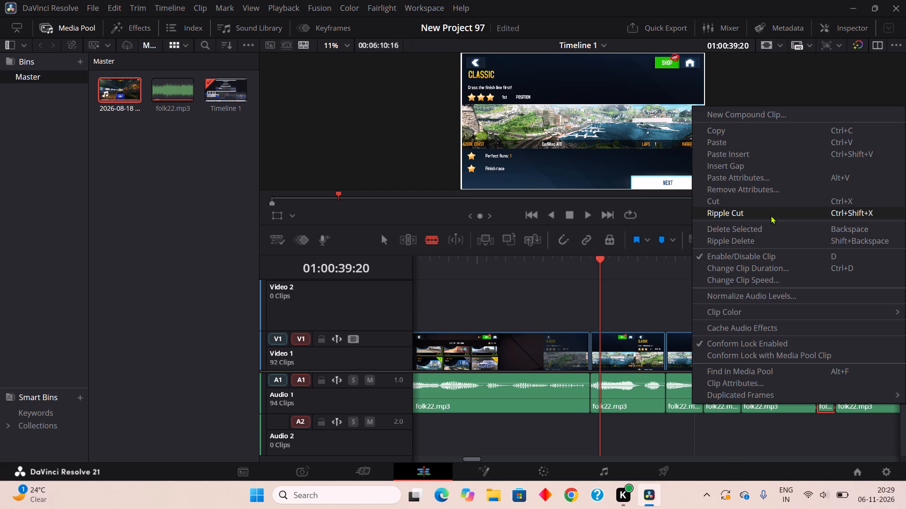
click(771, 215)
Play on, blade folk22.mp3 around the gap from about 01:00:41:13 to 01:00:41:14, and ripple cut that one-frame piece.
click(589, 214)
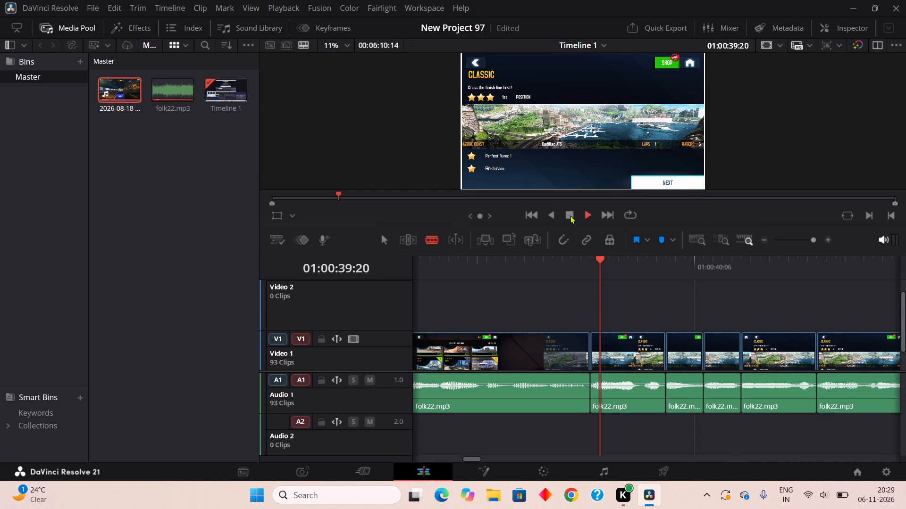
click(568, 216)
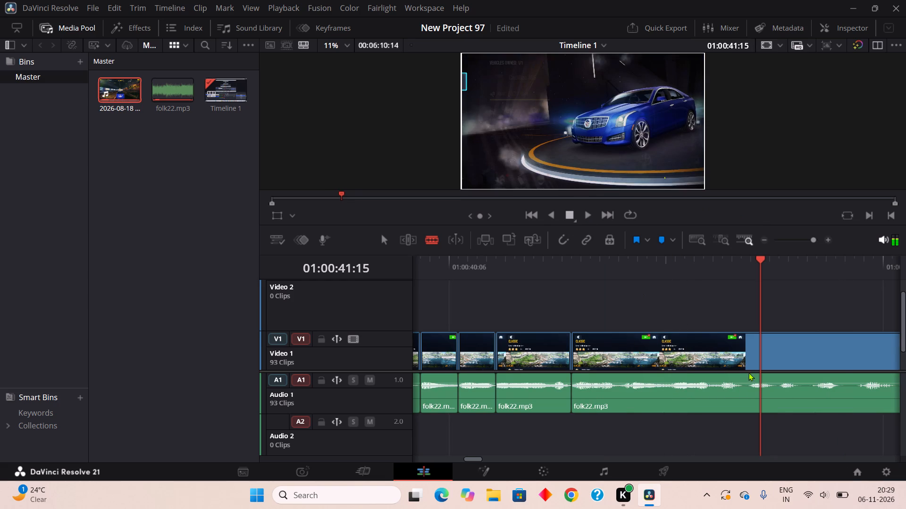
click(742, 400)
click(755, 399)
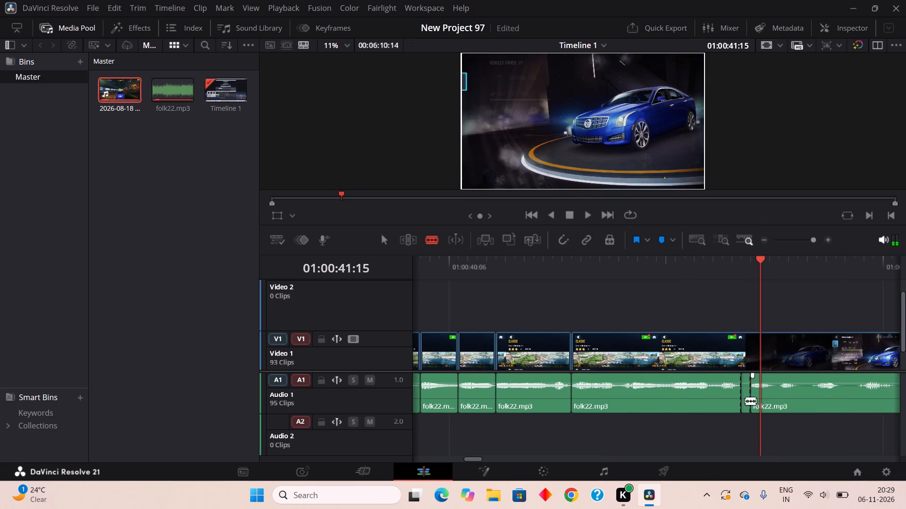
right_click(744, 401)
drag(758, 201, 759, 207)
Blade folk22.mp3 around the gap from about 01:00:41:15 to 01:00:41:16 and ripple cut that one-frame piece.
click(766, 409)
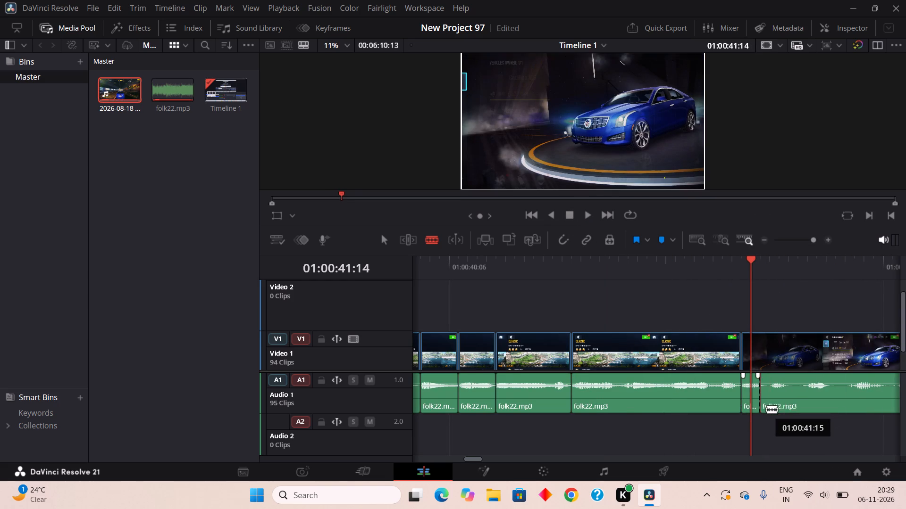
click(778, 399)
right_click(769, 402)
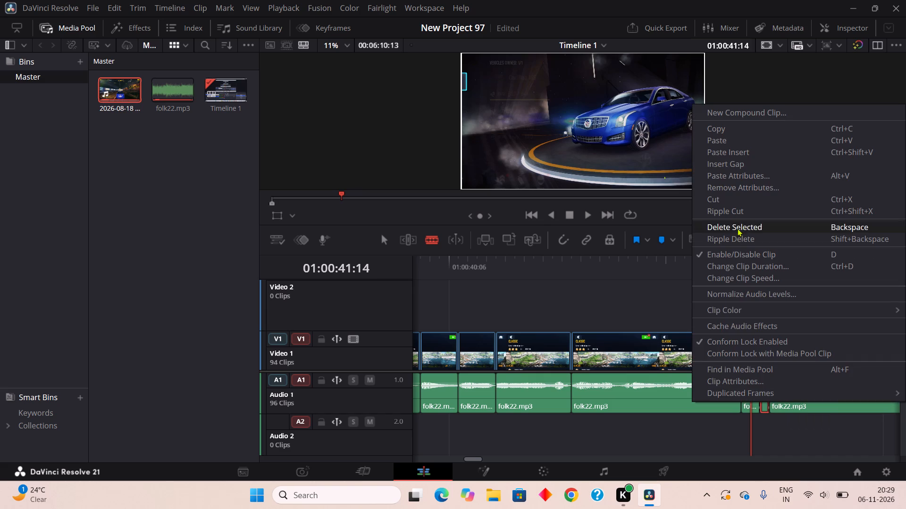
click(734, 216)
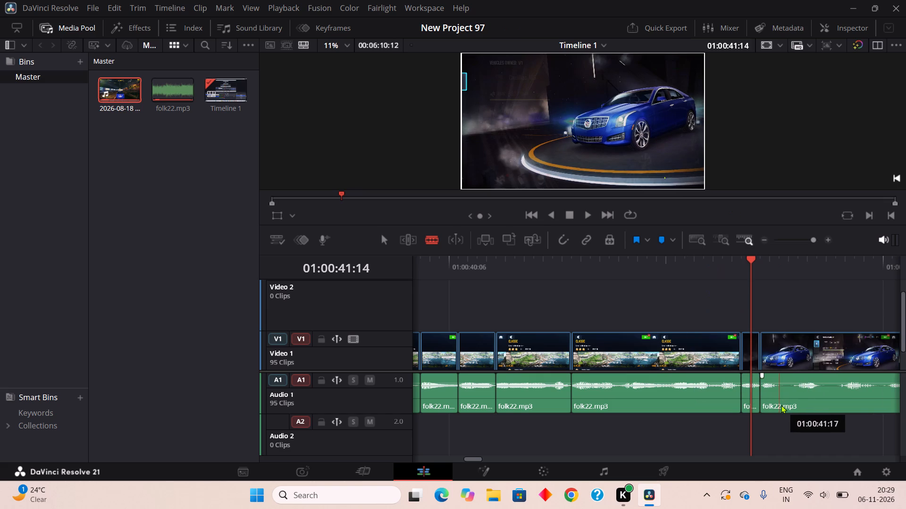
Blade folk22.mp3 around the silence from about 01:00:41:17 to 01:00:41:19 and ripple cut that two-frame piece.
double_click(781, 405)
click(803, 406)
right_click(781, 395)
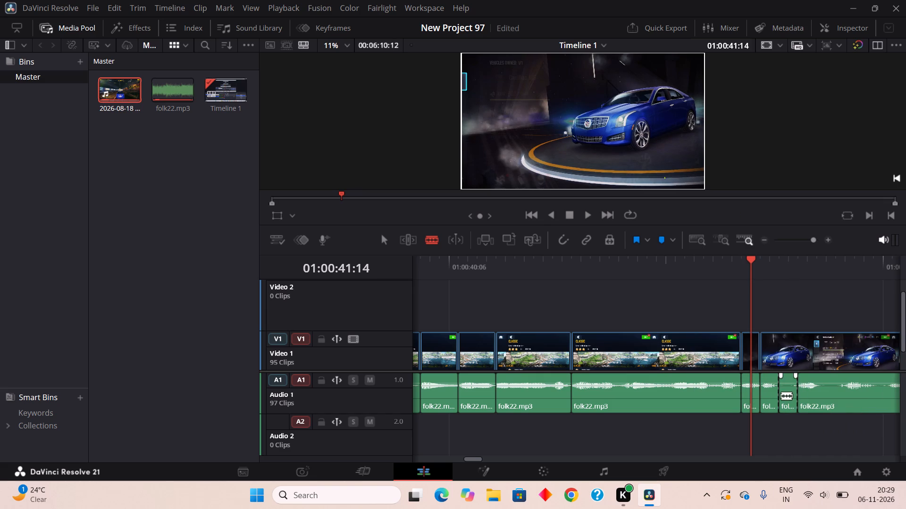
right_click(788, 391)
click(759, 199)
Blade folk22.mp3 around the silence from about 01:00:41:19 to 01:00:41:22 and ripple cut that three-frame piece.
click(805, 412)
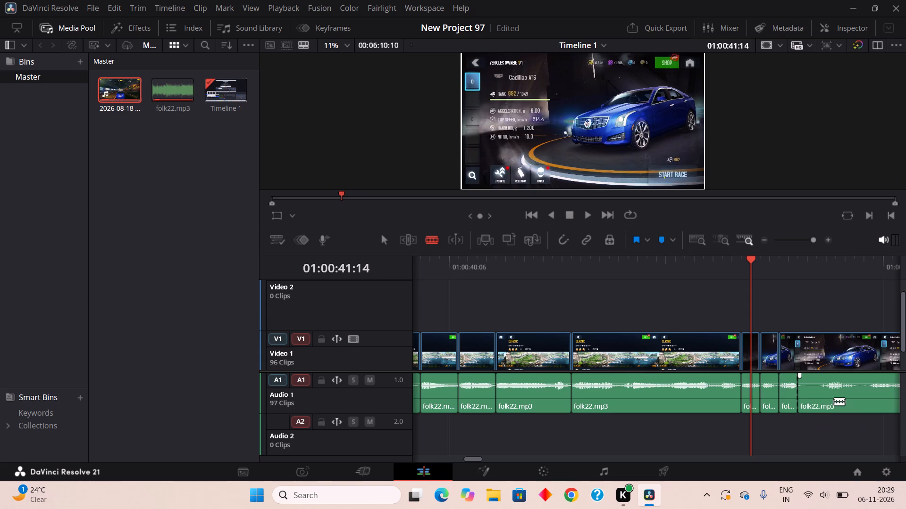
click(830, 405)
right_click(821, 400)
right_drag(812, 397, 804, 363)
right_drag(802, 359, 798, 349)
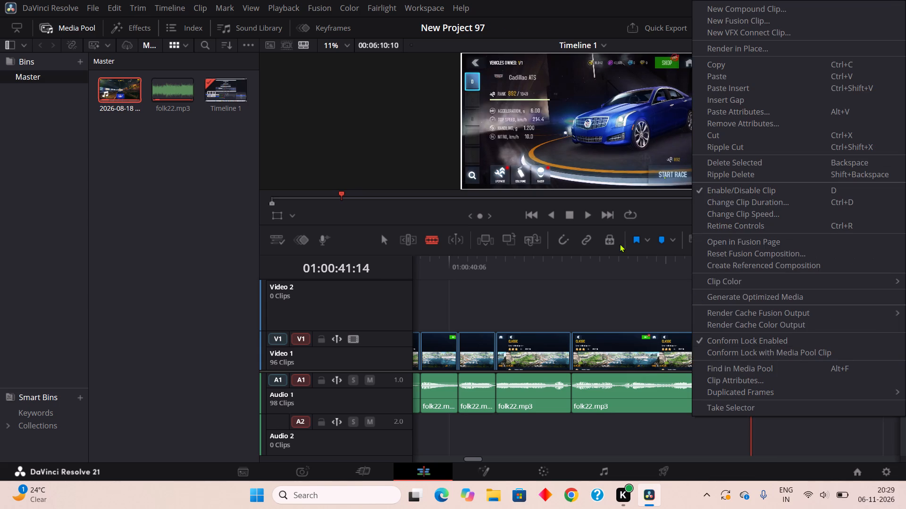
click(631, 277)
right_click(806, 399)
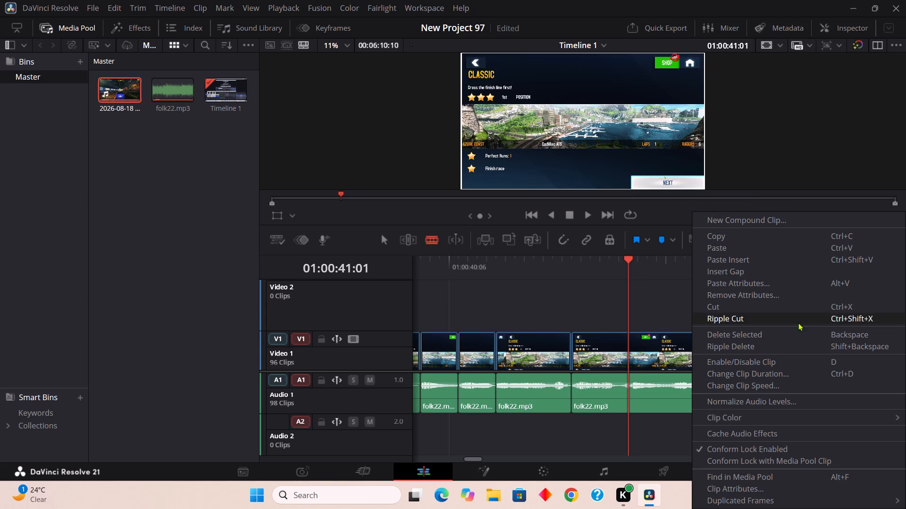
click(772, 316)
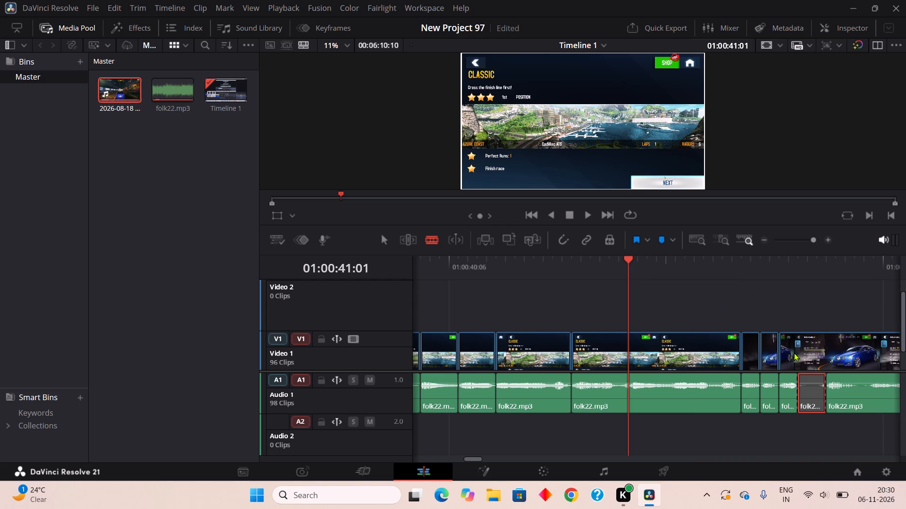
Blade folk22.mp3 around the gap from about 01:00:41:22 to 01:00:42:00 and ripple cut that two-frame piece.
click(831, 401)
click(847, 400)
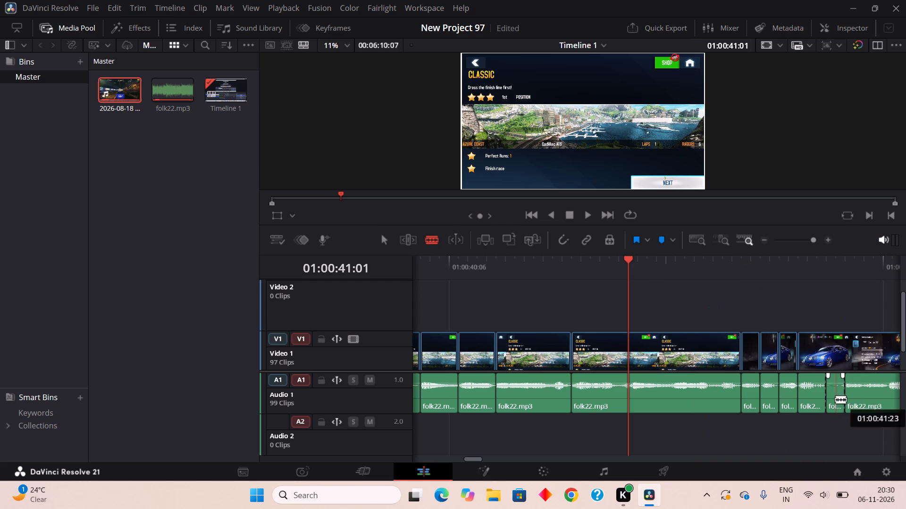
right_click(835, 399)
click(748, 208)
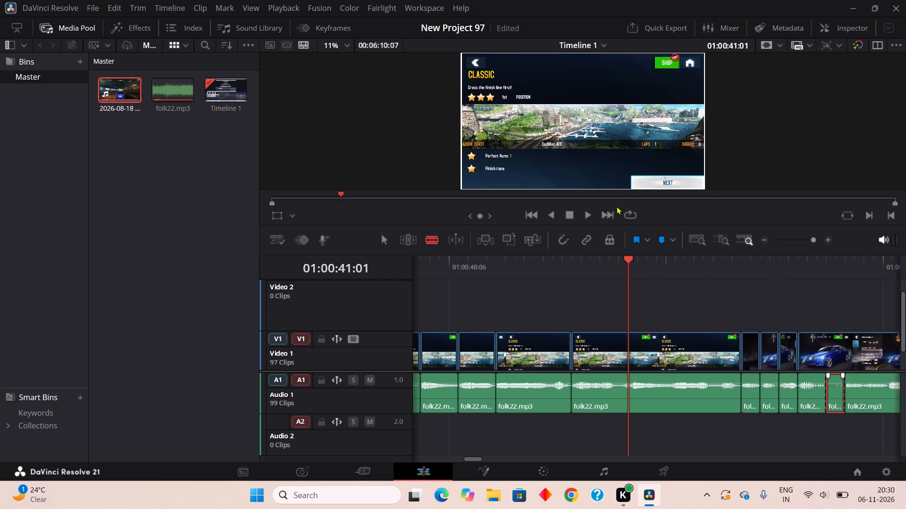
Play on and back to review, blade folk22.mp3 around the gap from about 01:00:42:08 to 01:00:42:10, and ripple cut that two-frame piece.
click(587, 214)
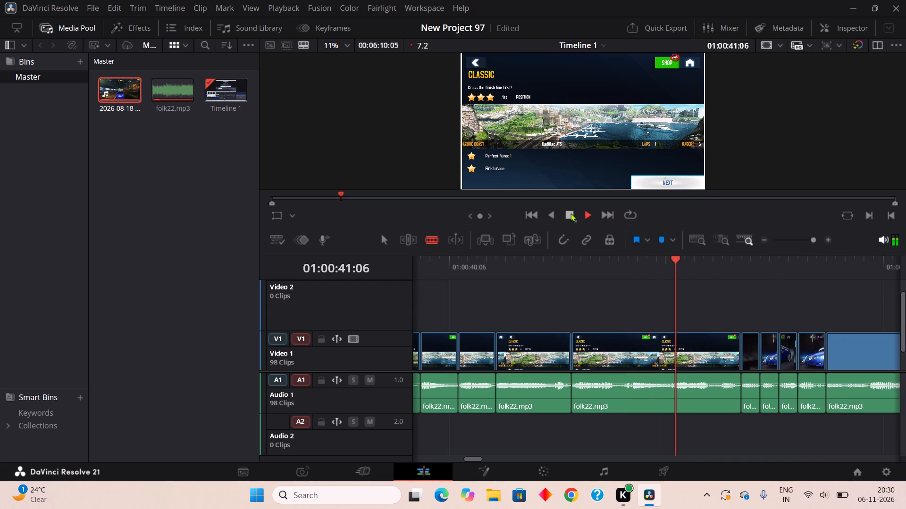
click(570, 213)
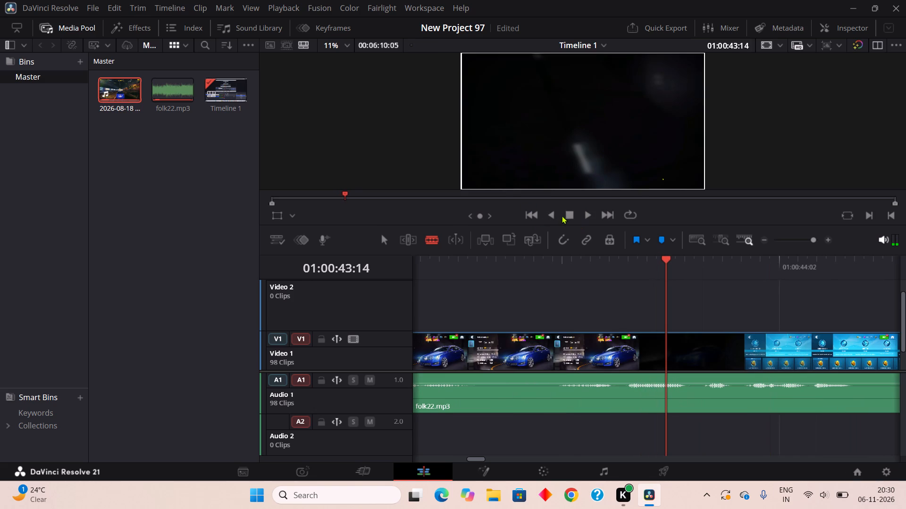
click(546, 214)
click(571, 215)
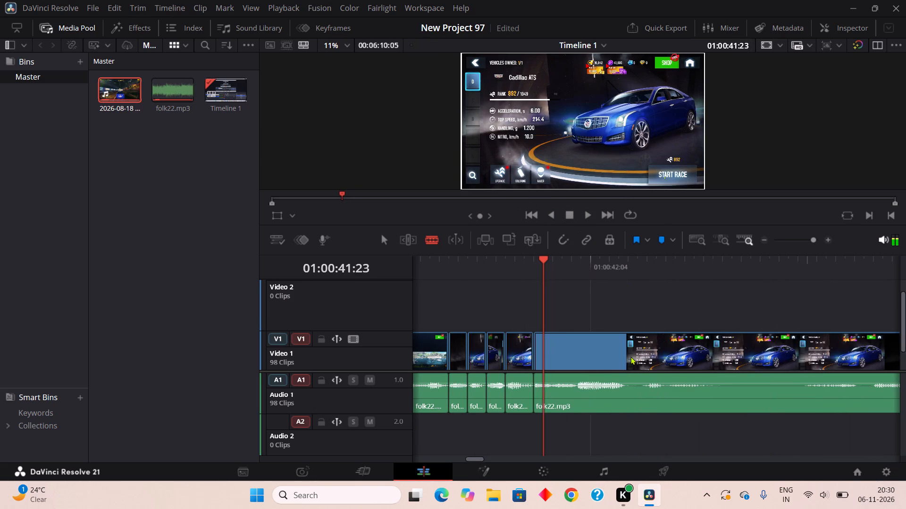
click(631, 398)
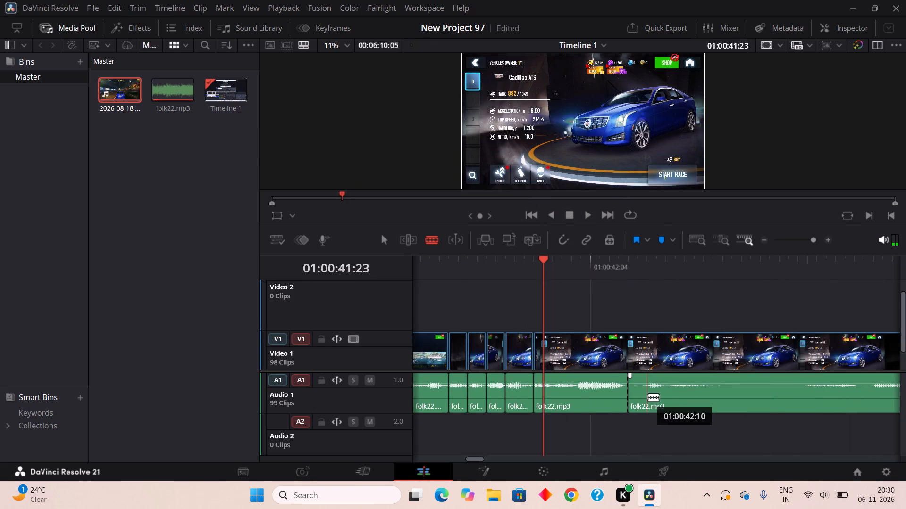
click(648, 397)
right_click(643, 399)
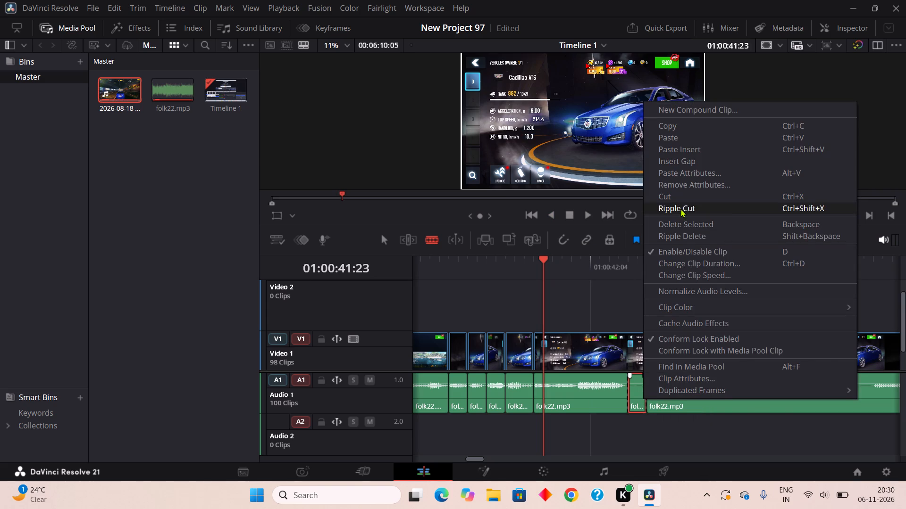
click(680, 209)
Blade folk22.mp3 around the silences at about 01:00:42:14 to 01:00:43:01 and 01:00:43:06 to 01:00:43:08, and ripple cut both pieces, the short one first.
double_click(693, 399)
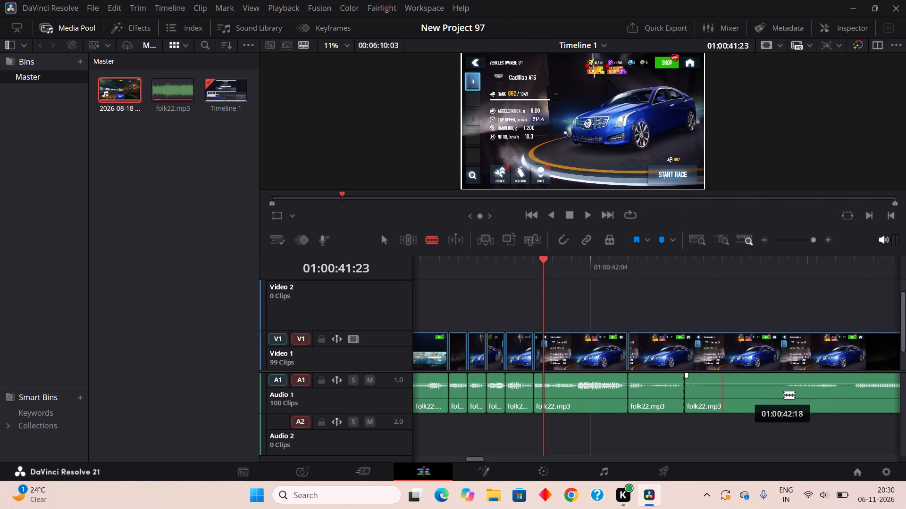
click(791, 402)
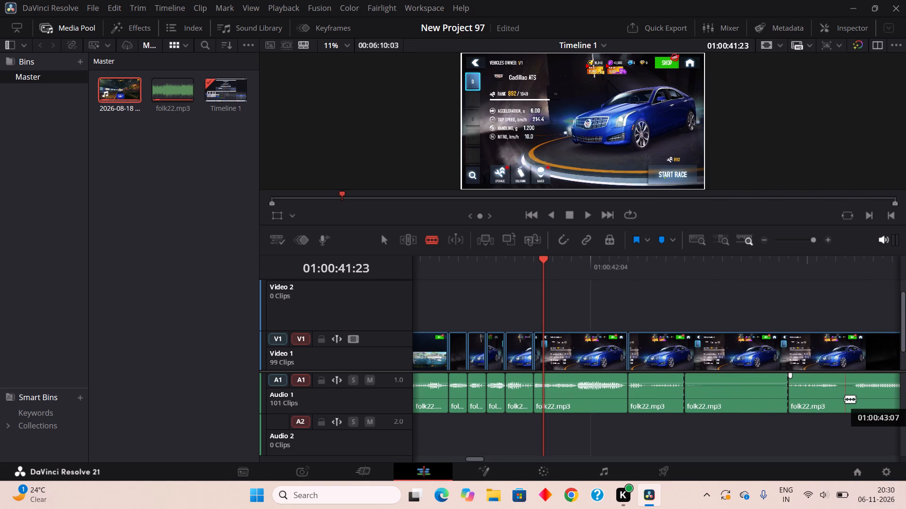
click(845, 400)
click(858, 402)
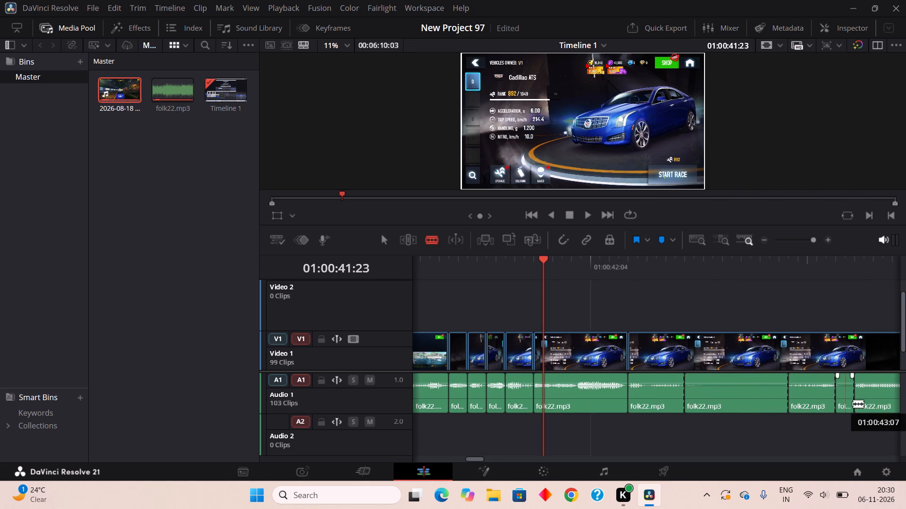
right_click(850, 404)
click(728, 212)
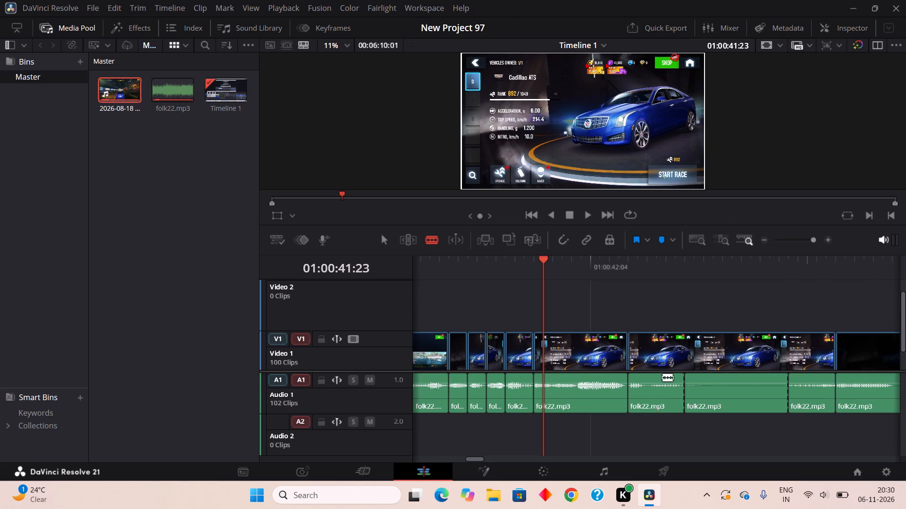
right_click(721, 401)
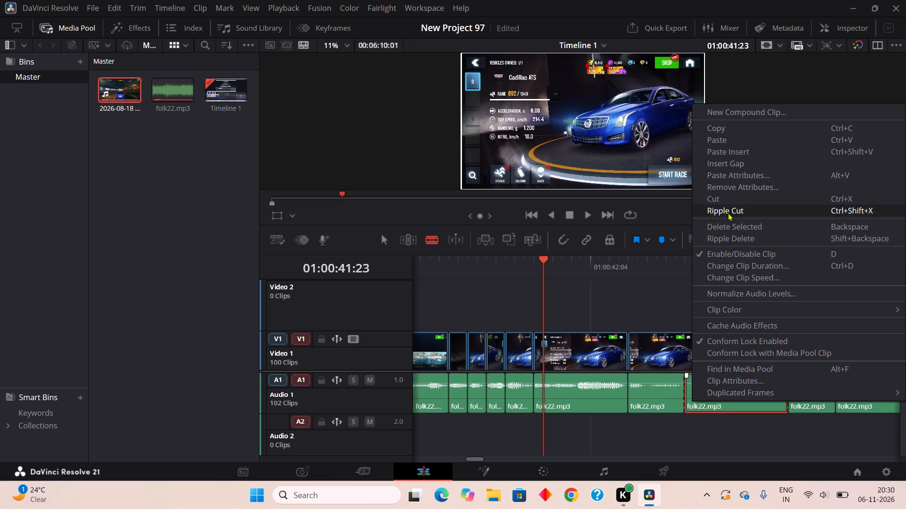
click(728, 212)
Play on, blade folk22.mp3 around the gap from about 01:00:43:01 to 01:00:43:03, and ripple cut that two-frame piece.
click(583, 213)
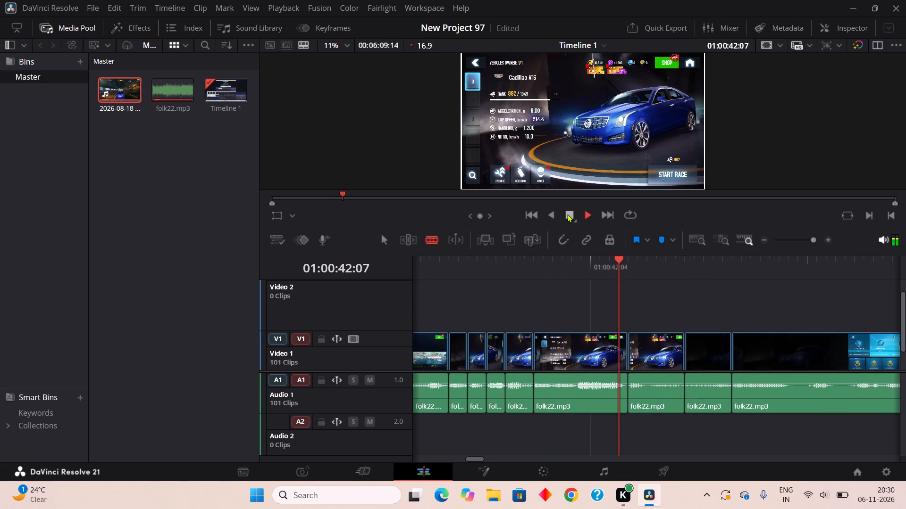
double_click(567, 214)
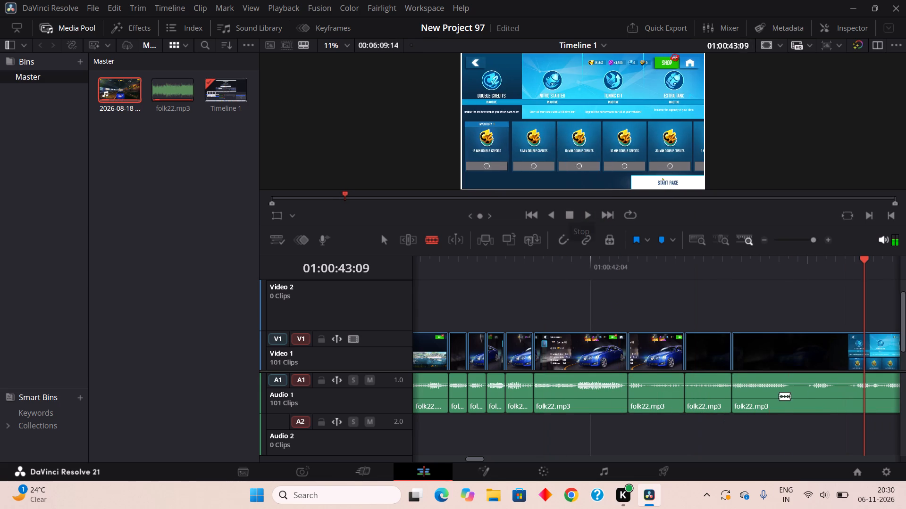
double_click(792, 397)
click(814, 396)
right_click(789, 402)
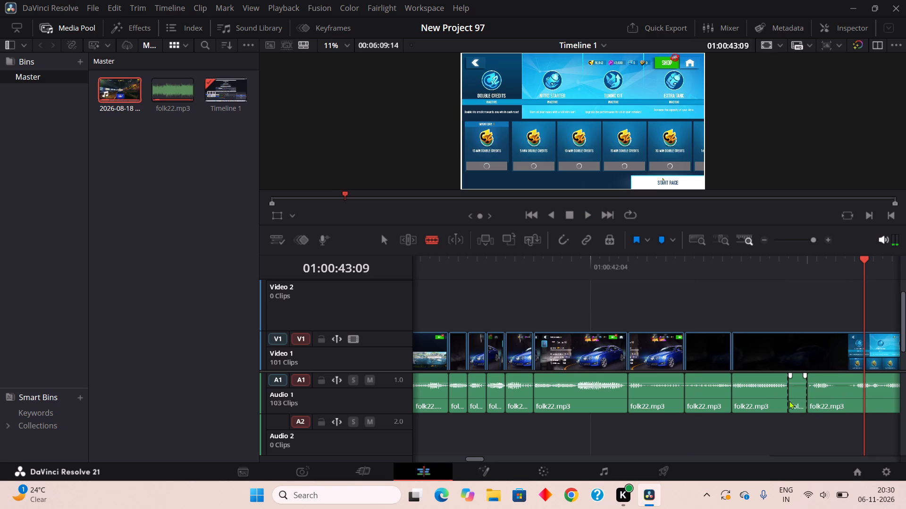
right_click(792, 394)
click(739, 198)
Blade folk22.mp3 around the gap from about 01:00:43:04 to 01:00:43:06 and ripple cut that two-frame piece.
click(819, 398)
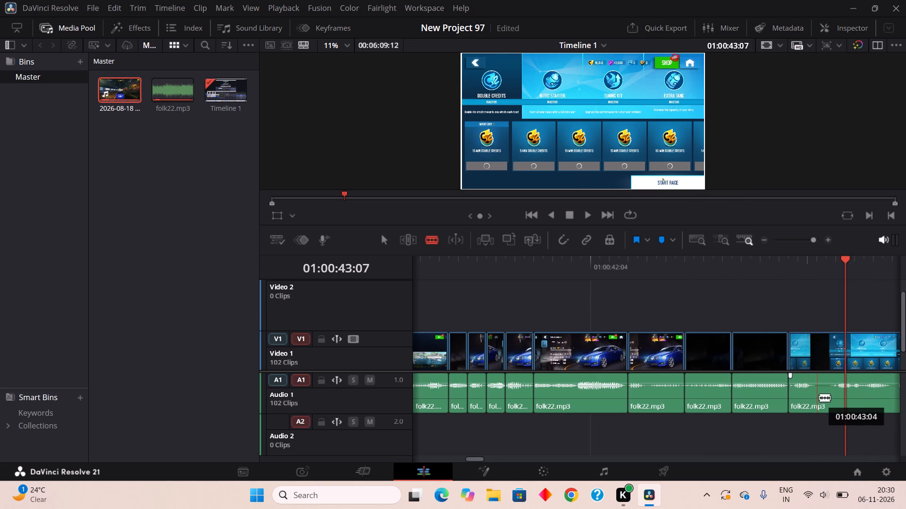
click(840, 396)
right_click(832, 395)
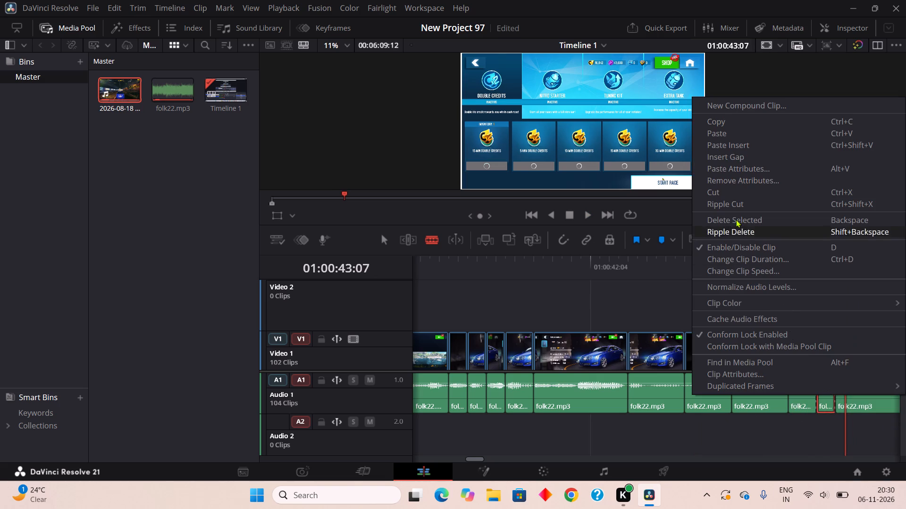
click(727, 206)
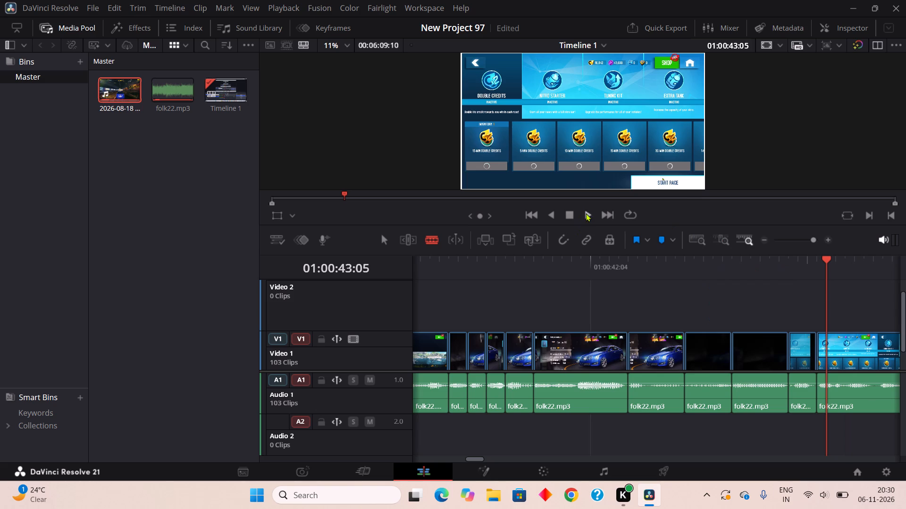
Play on, blade folk22.mp3 around the long silence from about 01:00:43:14 to 01:00:44:00, and ripple cut that ten-frame piece.
click(586, 213)
click(565, 216)
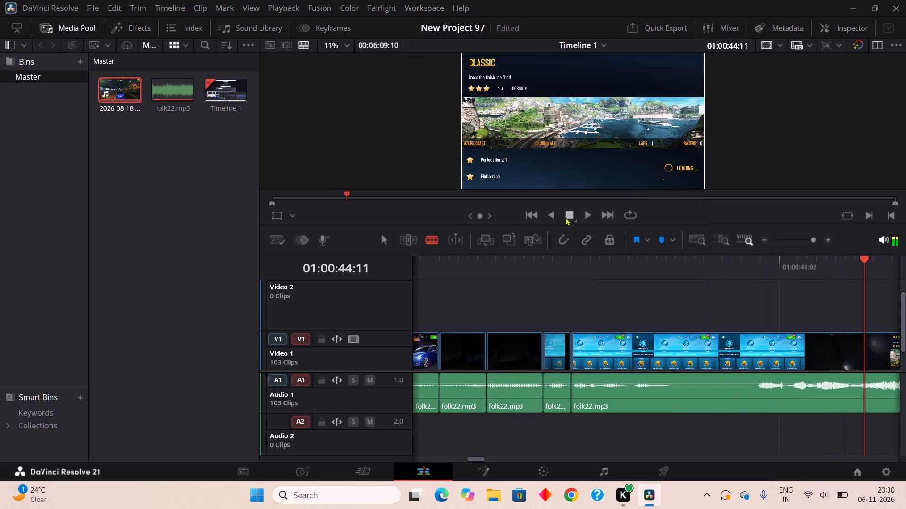
click(673, 405)
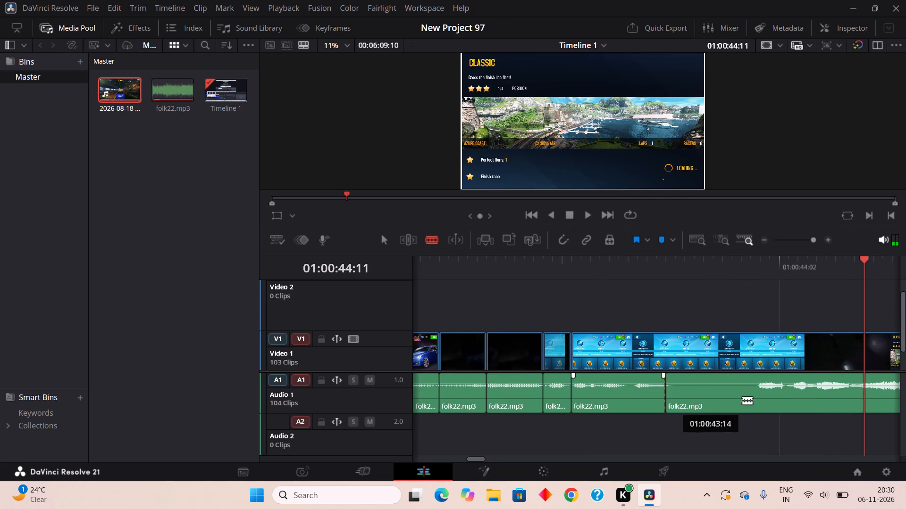
click(760, 407)
right_click(712, 392)
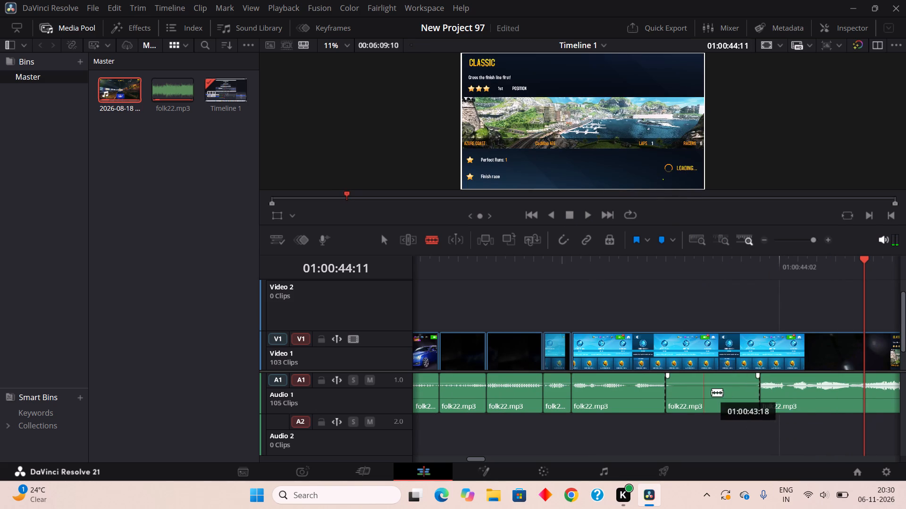
double_click(733, 203)
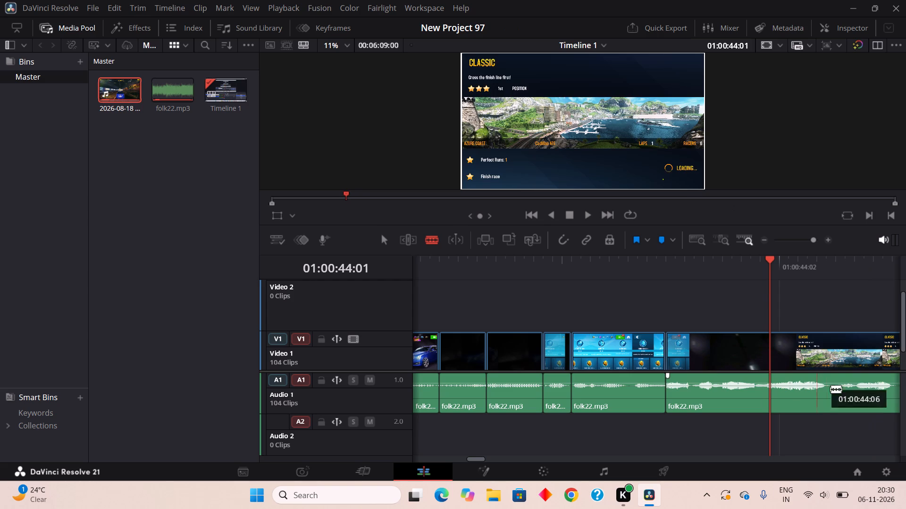
Play on, blade folk22.mp3 around the gap from about 01:00:44:07 to 01:00:44:08, and ripple cut that one-frame piece.
click(590, 213)
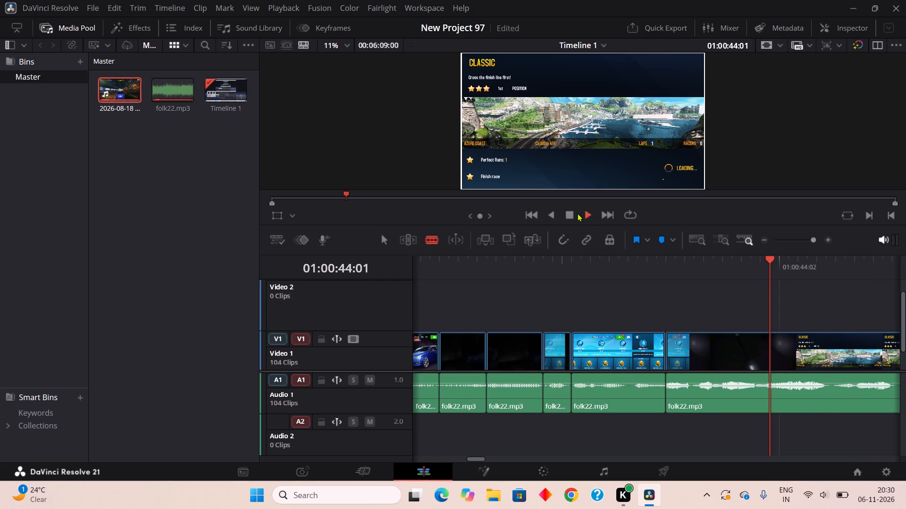
click(569, 215)
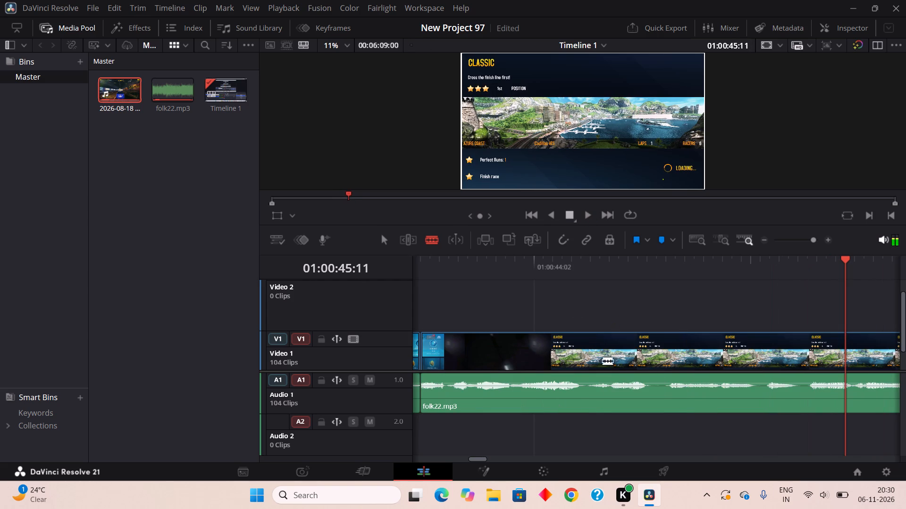
click(588, 410)
click(594, 397)
right_click(585, 402)
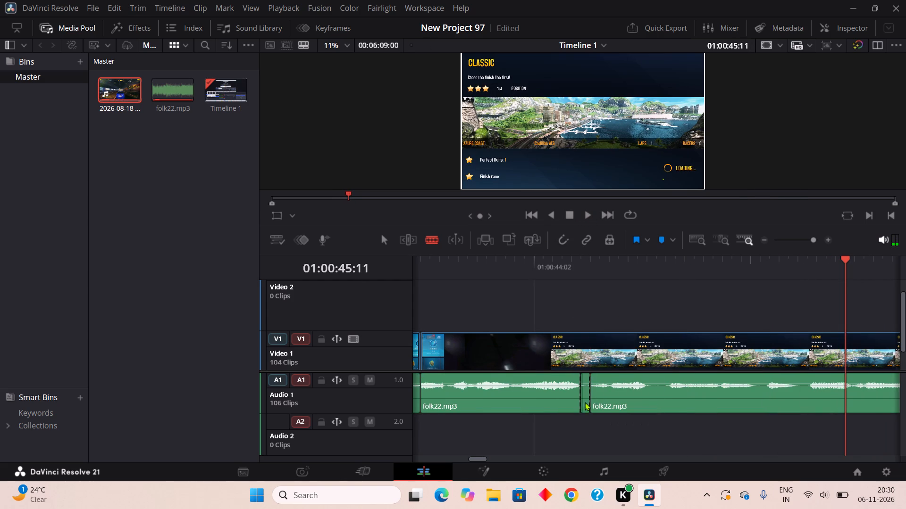
click(652, 212)
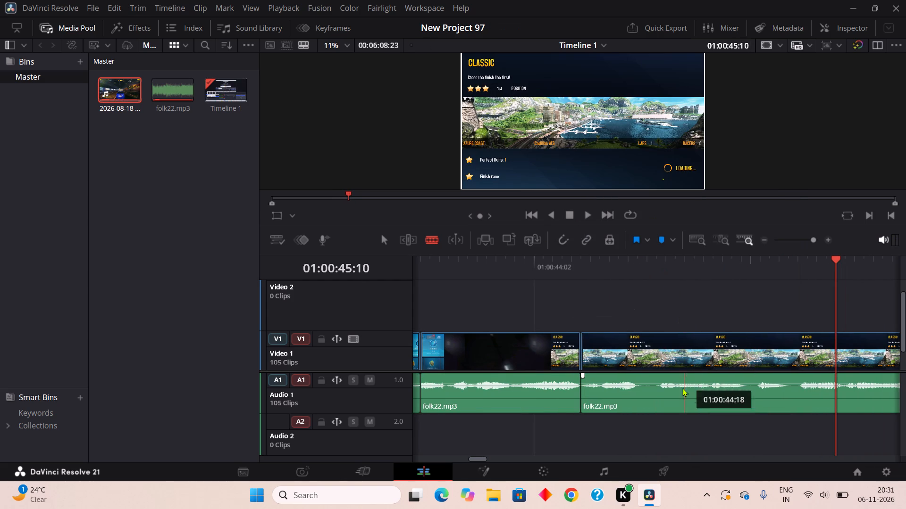
Blade folk22.mp3 around the silence from about 01:00:44:13 to 01:00:44:15 and ripple cut that two-frame piece.
click(644, 410)
click(659, 400)
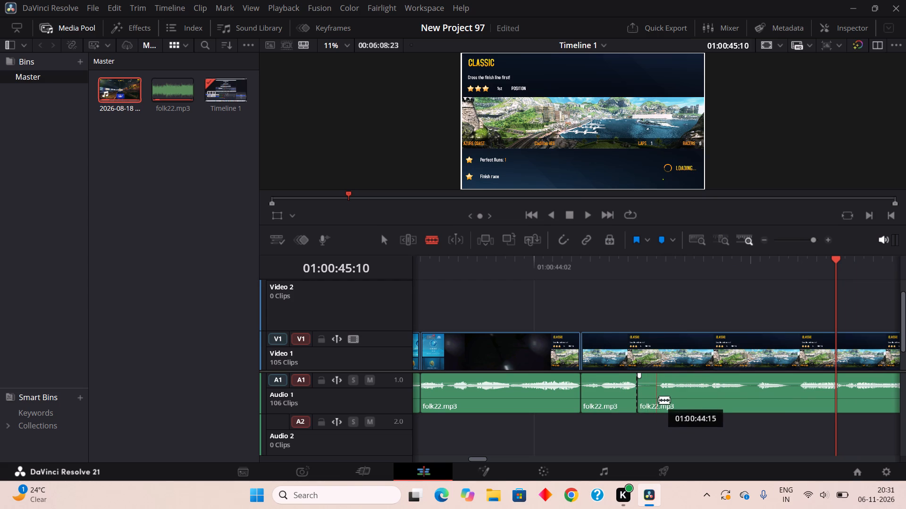
right_click(640, 399)
right_click(649, 382)
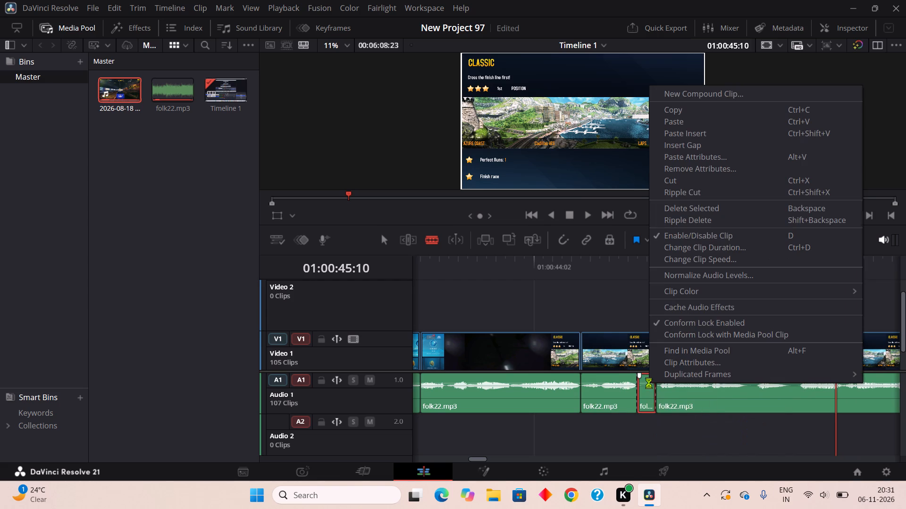
click(677, 194)
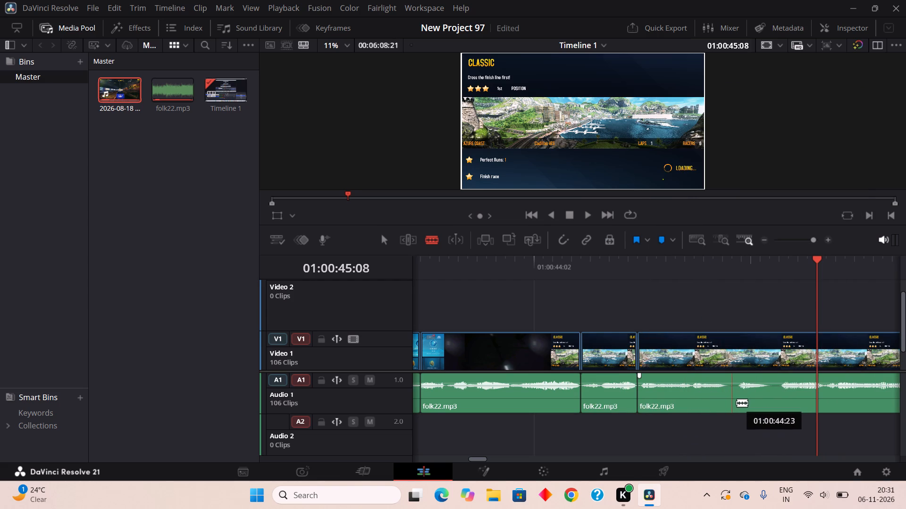
Blade folk22.mp3 around the silence from about 01:00:44:22 to 01:00:45:00 and ripple cut that two-frame piece.
click(731, 407)
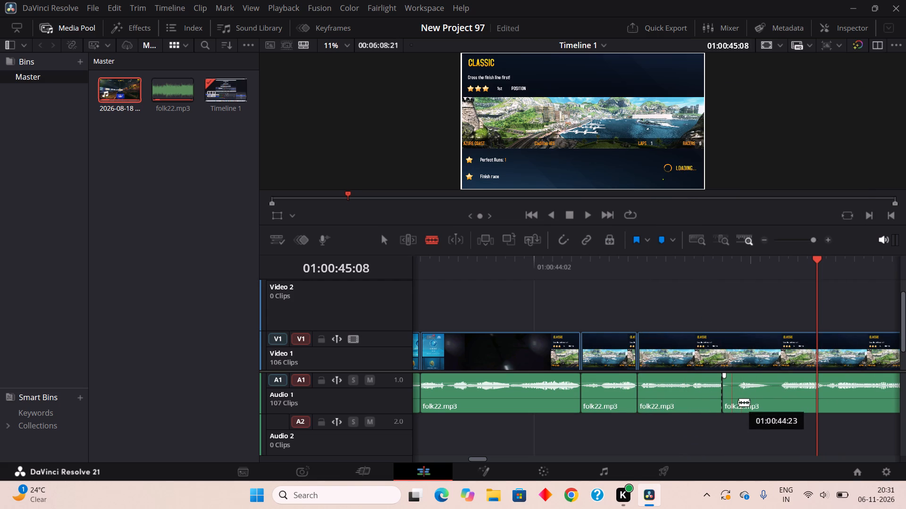
click(742, 405)
right_click(737, 405)
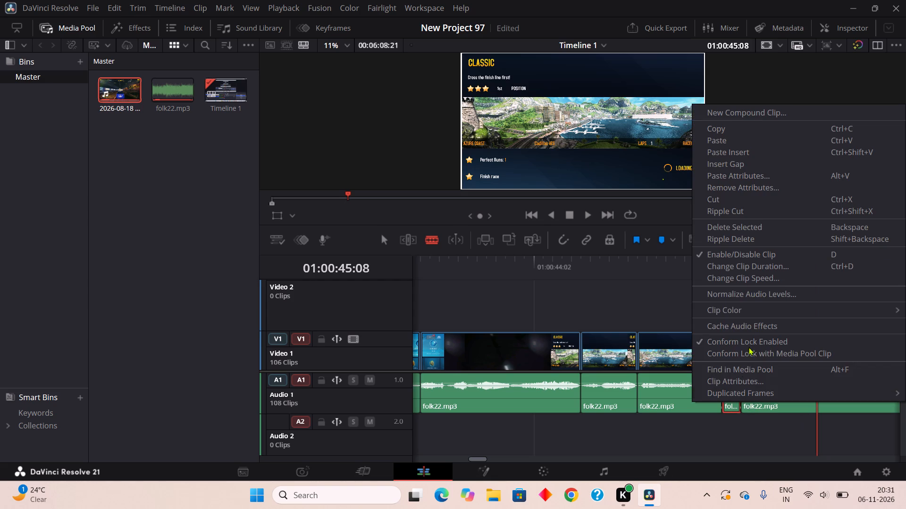
click(729, 213)
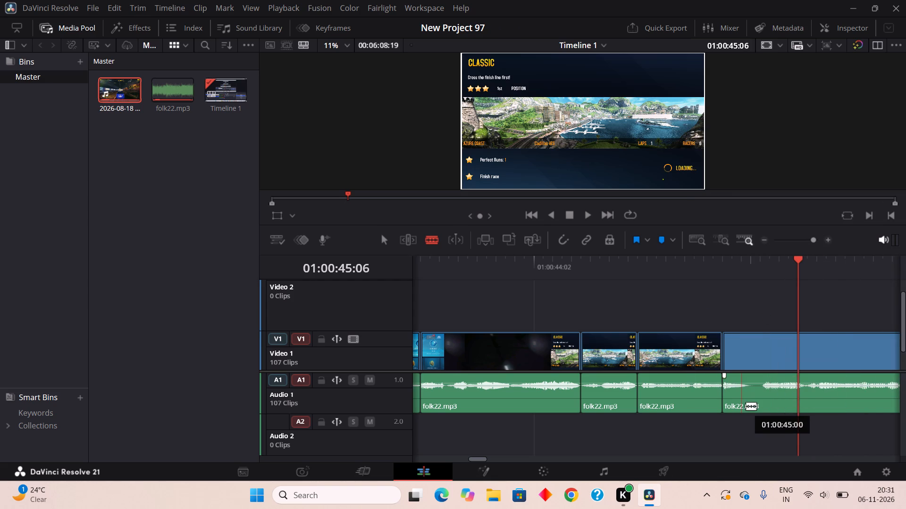
Blade folk22.mp3 around the gap from about 01:00:45:01 to 01:00:45:02 and ripple cut that one-frame piece.
click(753, 408)
click(763, 400)
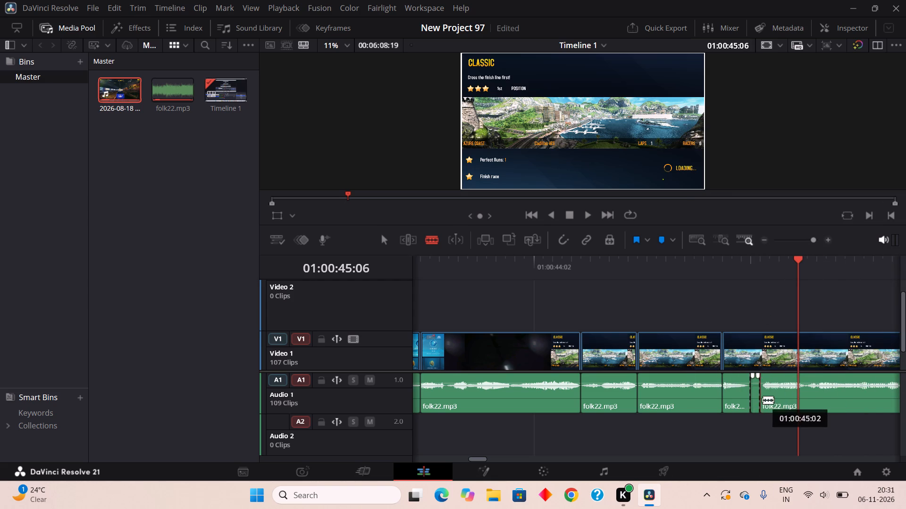
right_click(756, 403)
click(731, 210)
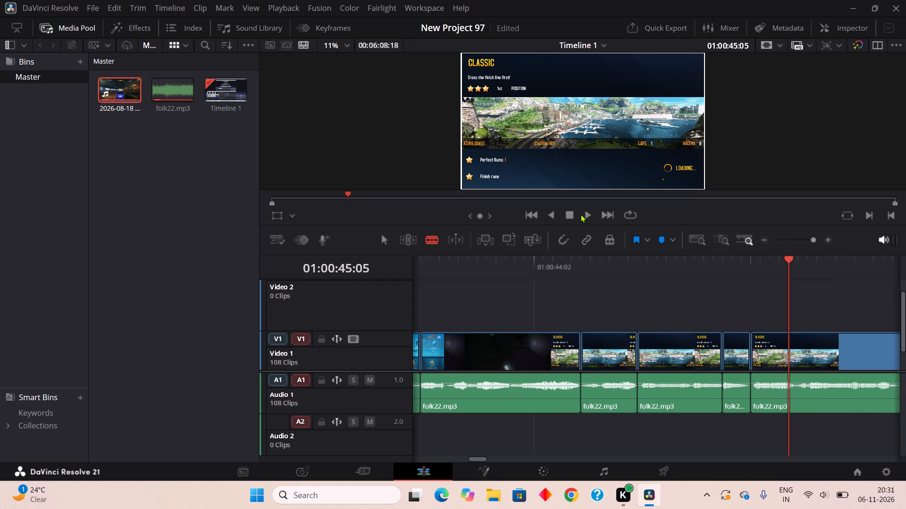
Play on, blade folk22.mp3 around the gap from about 01:00:45:16 to 01:00:45:18, and ripple cut that two-frame piece.
click(580, 214)
click(584, 217)
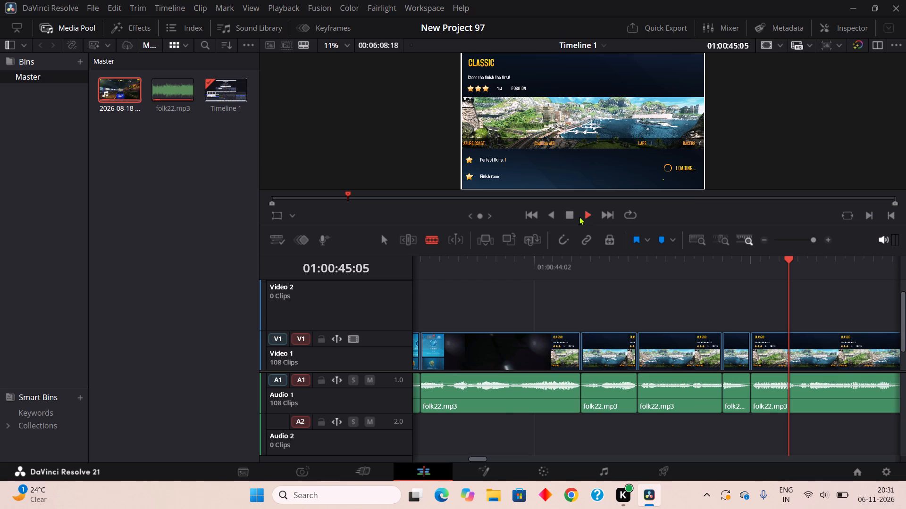
click(570, 215)
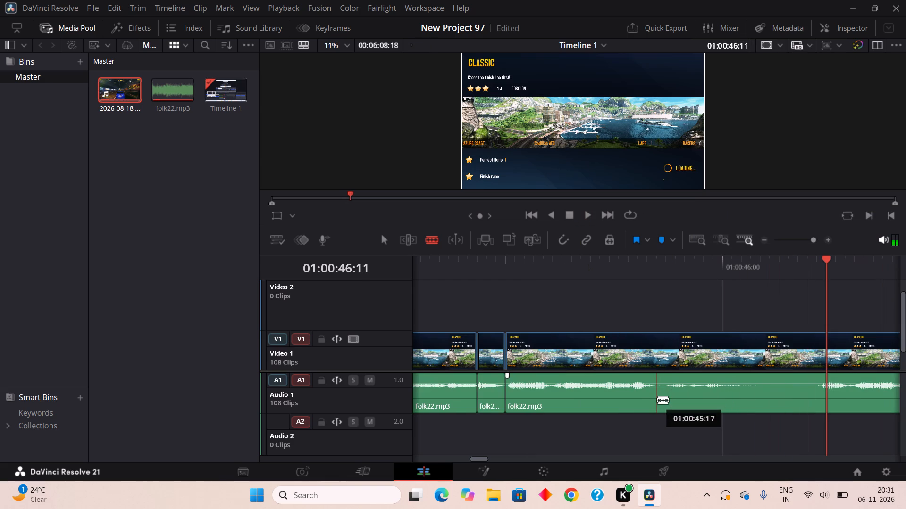
click(656, 401)
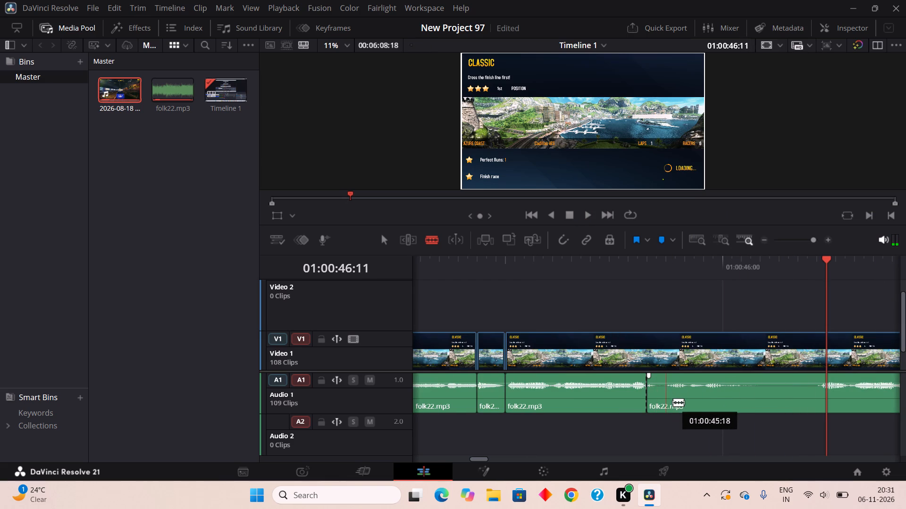
click(673, 402)
right_click(647, 404)
right_click(659, 387)
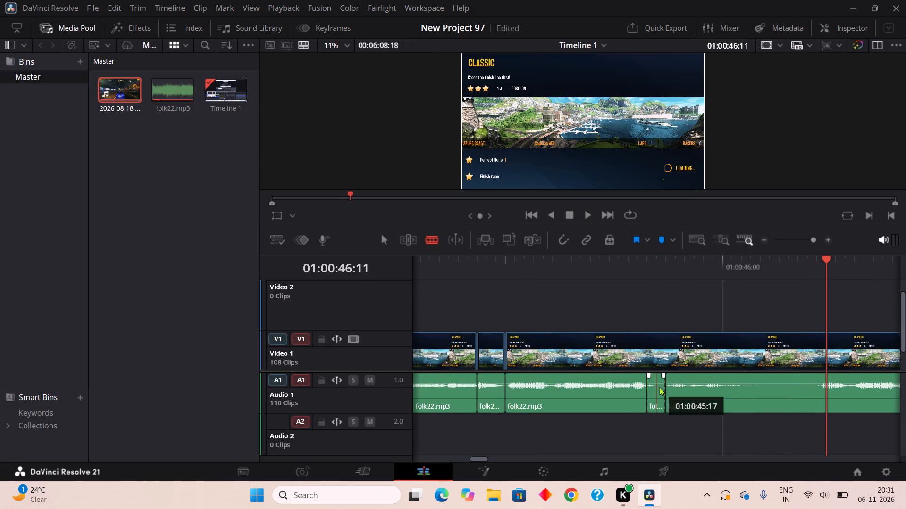
click(683, 199)
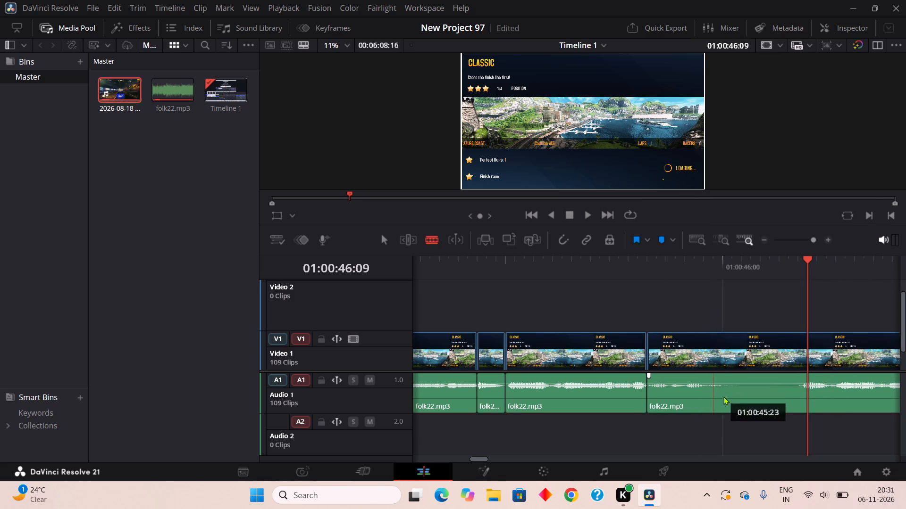
Blade folk22.mp3 around the long silence from about 01:00:46:00 to 01:00:46:08 and ripple cut that eight-frame piece.
click(729, 401)
click(807, 406)
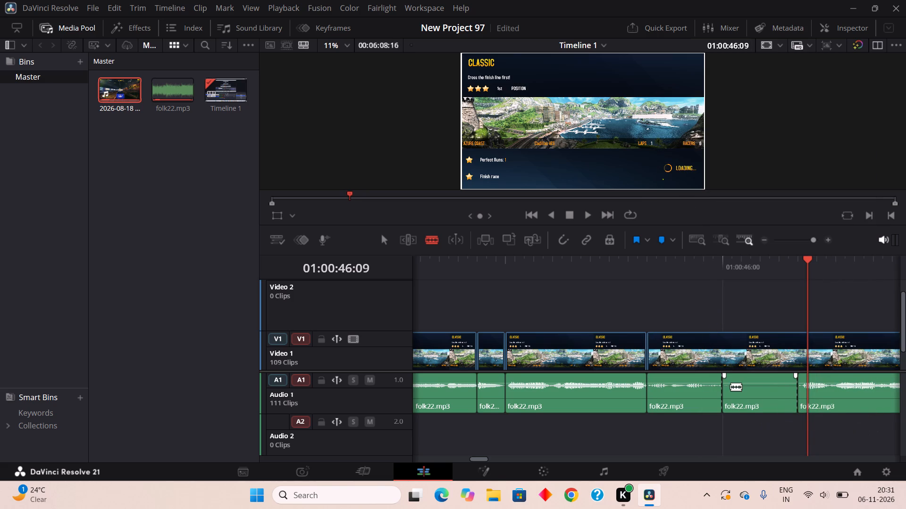
right_click(730, 386)
right_click(747, 378)
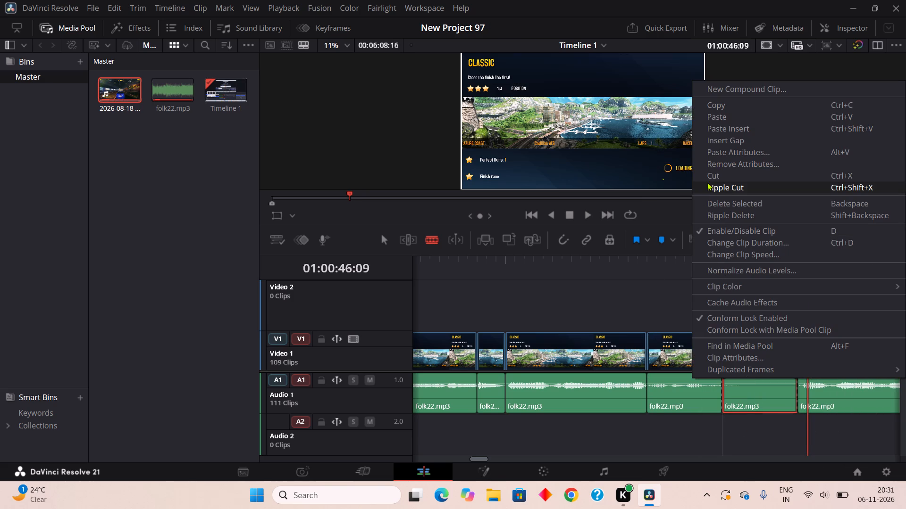
click(721, 190)
Play on, blade folk22.mp3 around the gap from about 01:00:46:20 to 01:00:46:22, and ripple cut that two-frame piece.
click(587, 214)
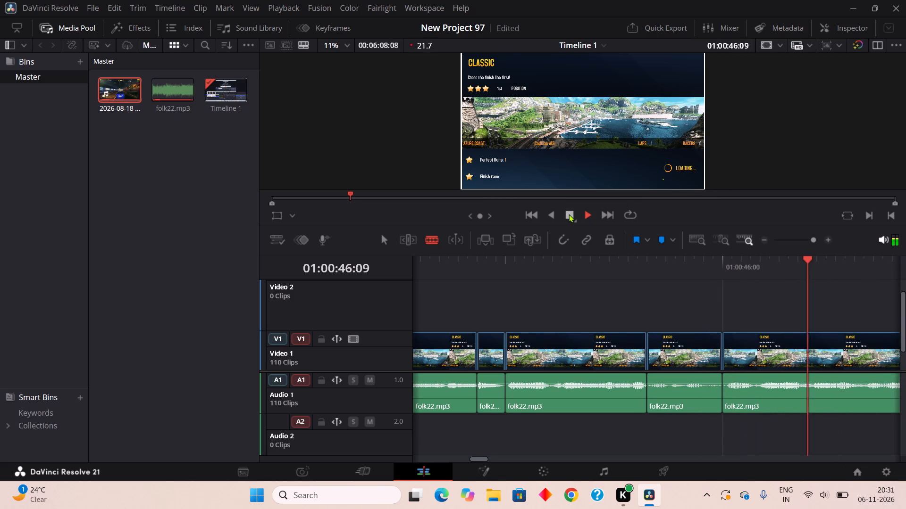
click(569, 214)
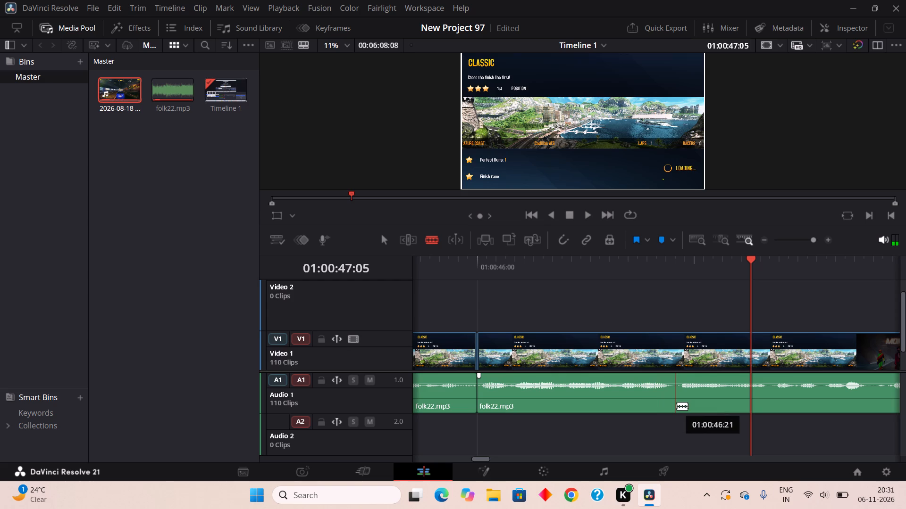
click(674, 411)
click(686, 406)
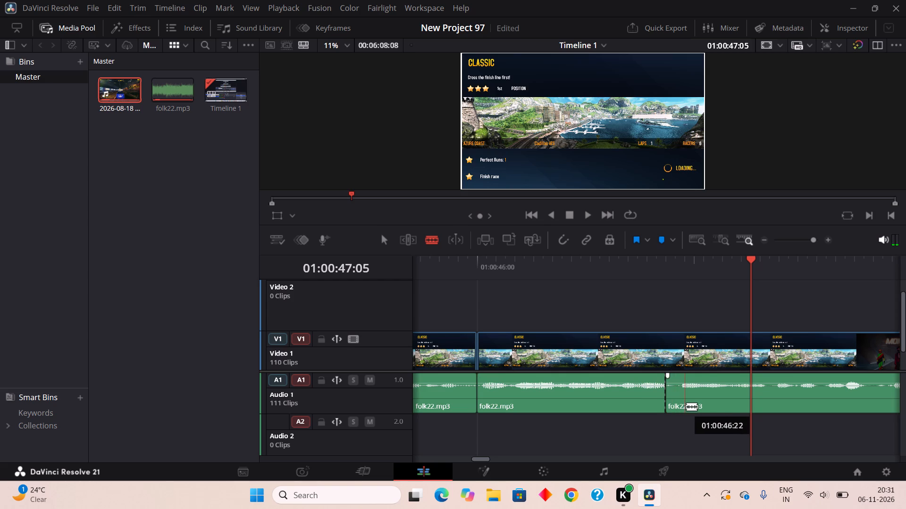
right_click(679, 404)
click(727, 318)
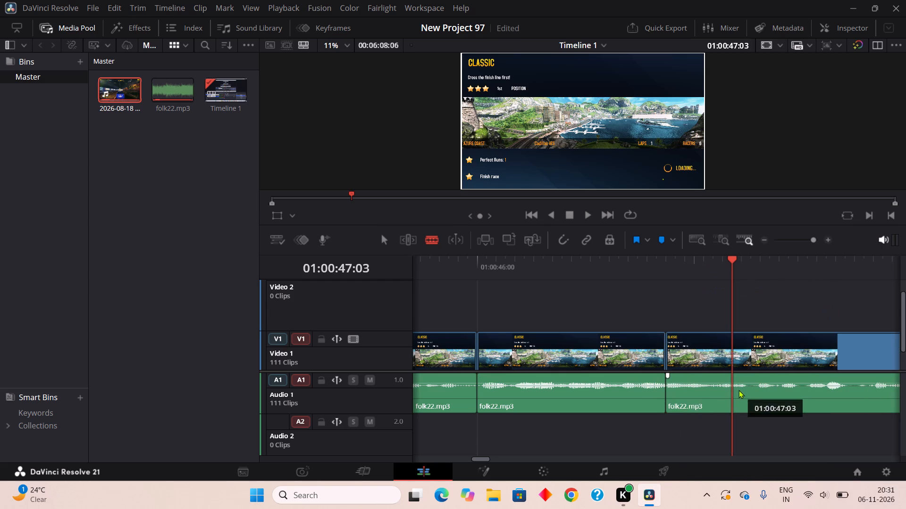
Blade folk22.mp3 around the gap from about 01:00:47:05 to 01:00:47:06 and ripple cut that one-frame piece.
click(754, 400)
click(761, 397)
right_click(758, 399)
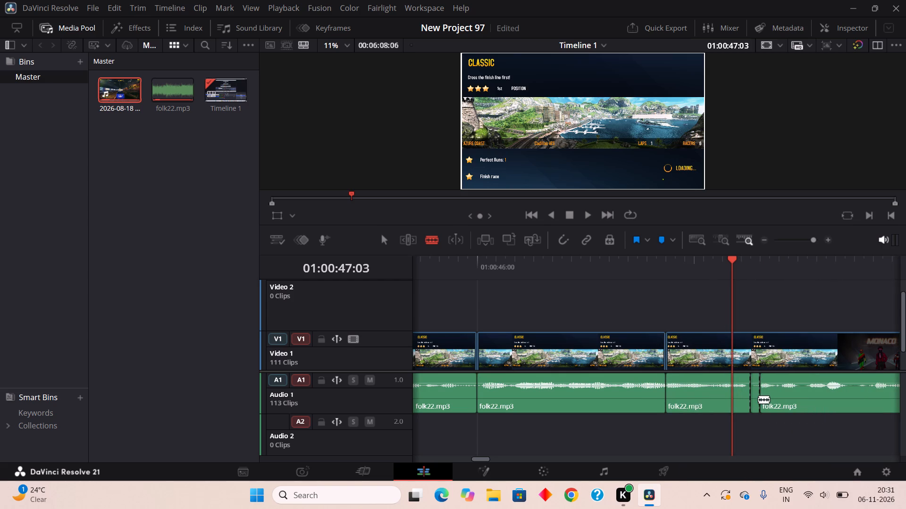
click(742, 206)
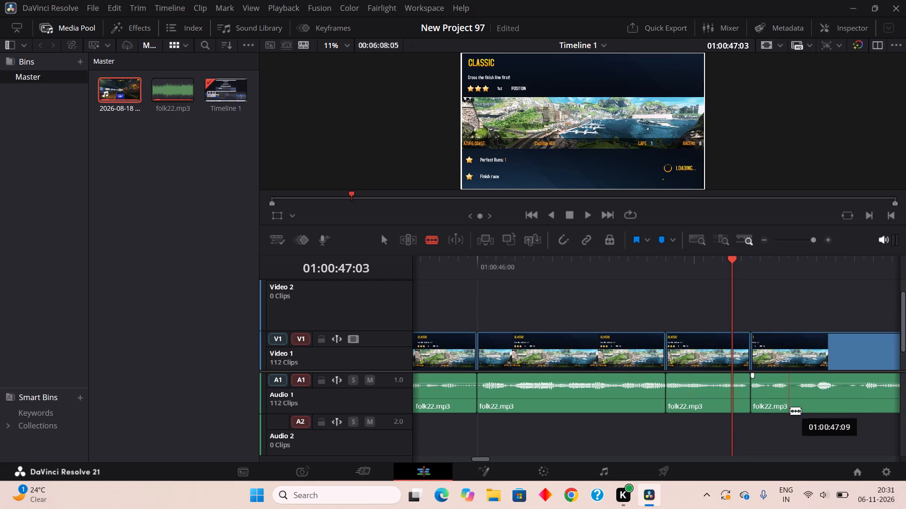
Blade folk22.mp3 around the gap from about 01:00:47:09 to 01:00:47:10 and ripple cut that one-frame piece.
click(792, 408)
click(800, 402)
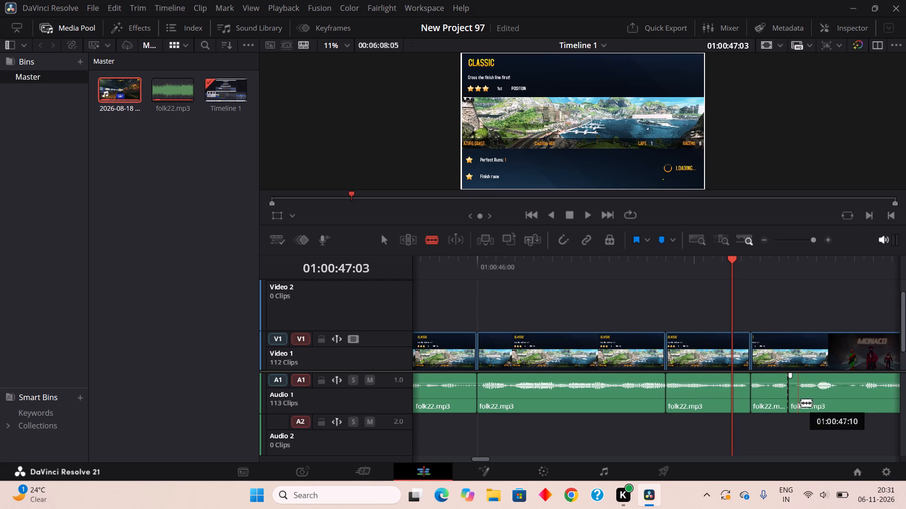
right_click(795, 405)
click(760, 316)
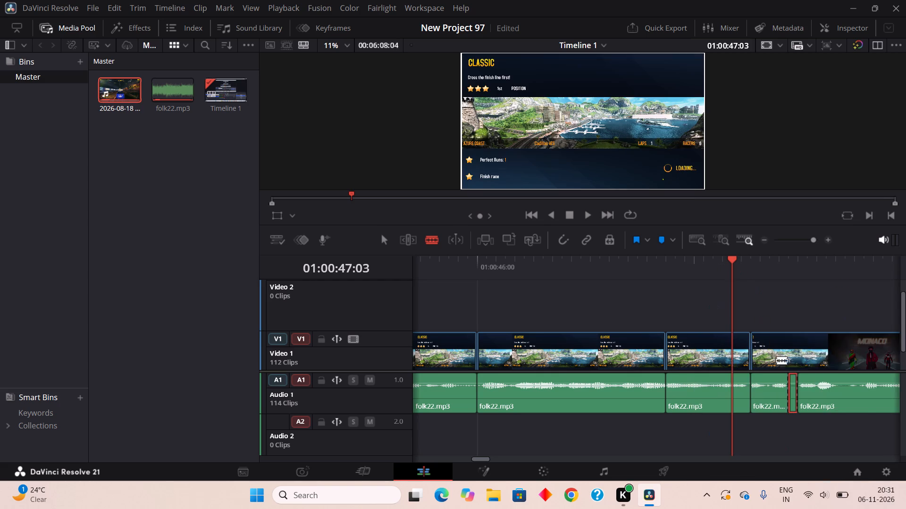
Blade folk22.mp3 around the silence from about 01:00:47:13 to 01:00:47:15 and ripple cut that two-frame piece.
click(829, 399)
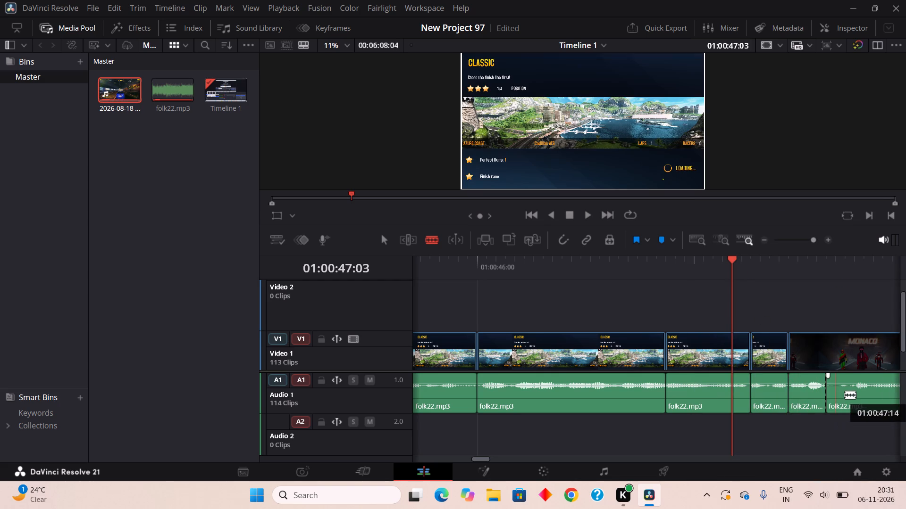
click(846, 397)
right_click(838, 400)
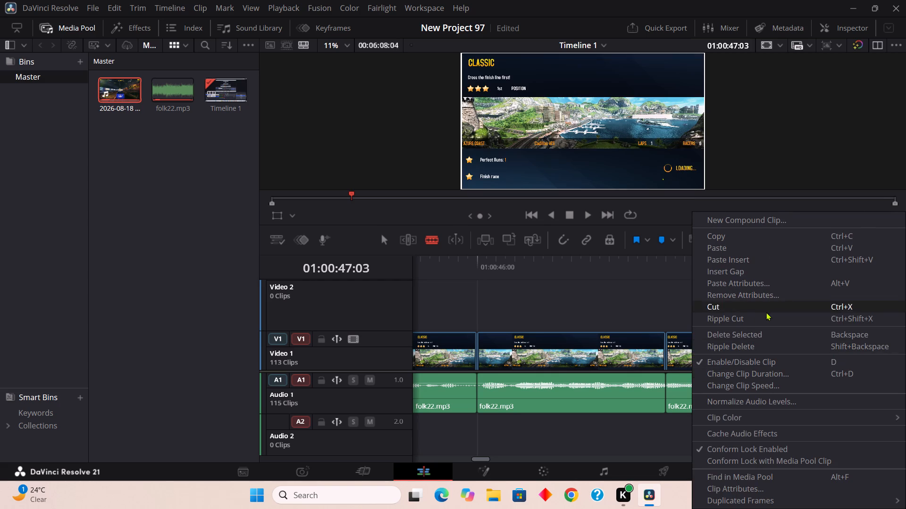
click(763, 320)
Play on, blade folk22.mp3 around the long silence from about 01:00:47:20 to 01:00:48:08, and ripple cut that twelve-frame piece.
click(588, 217)
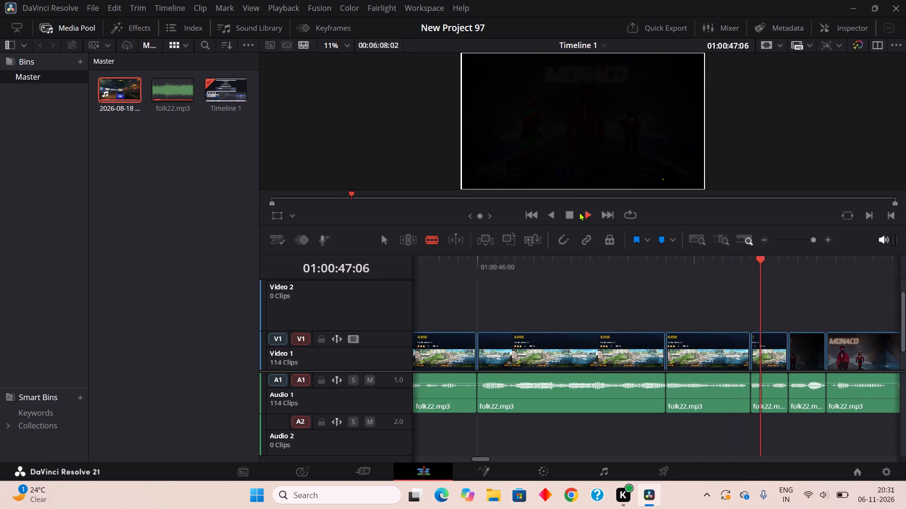
click(567, 212)
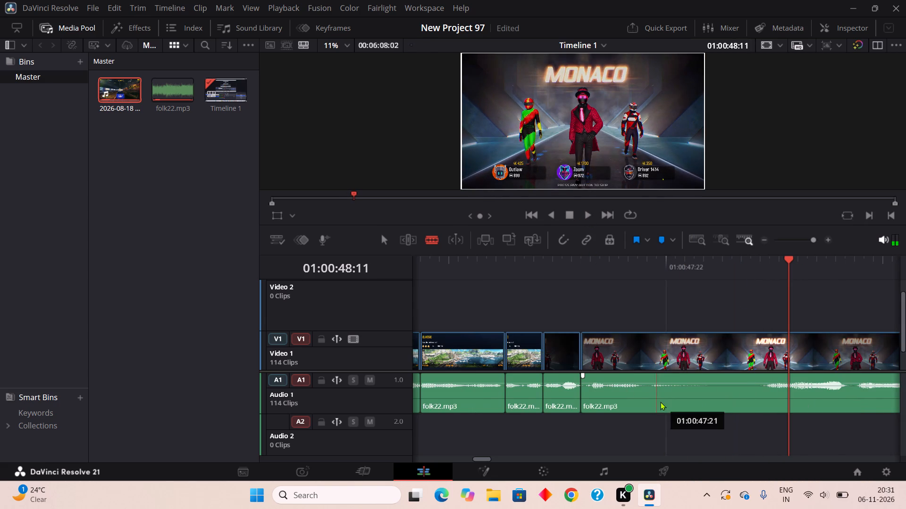
click(648, 403)
click(769, 404)
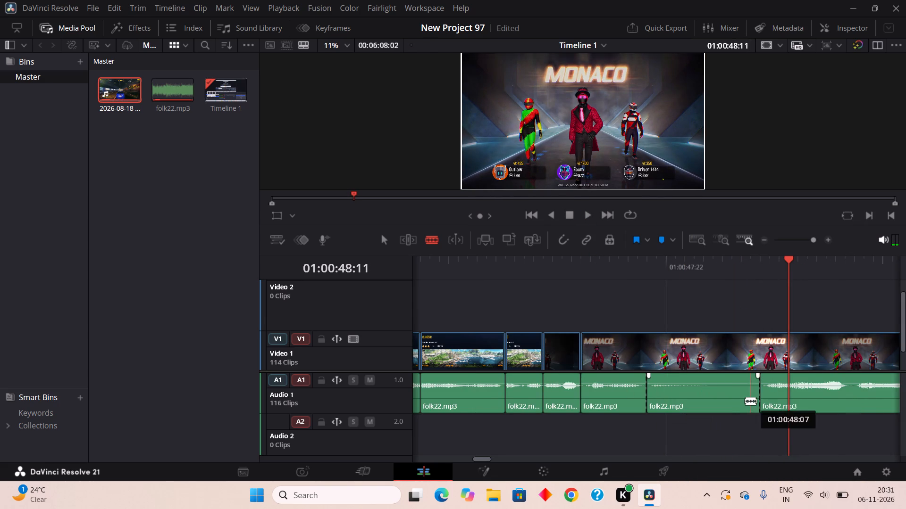
right_click(738, 401)
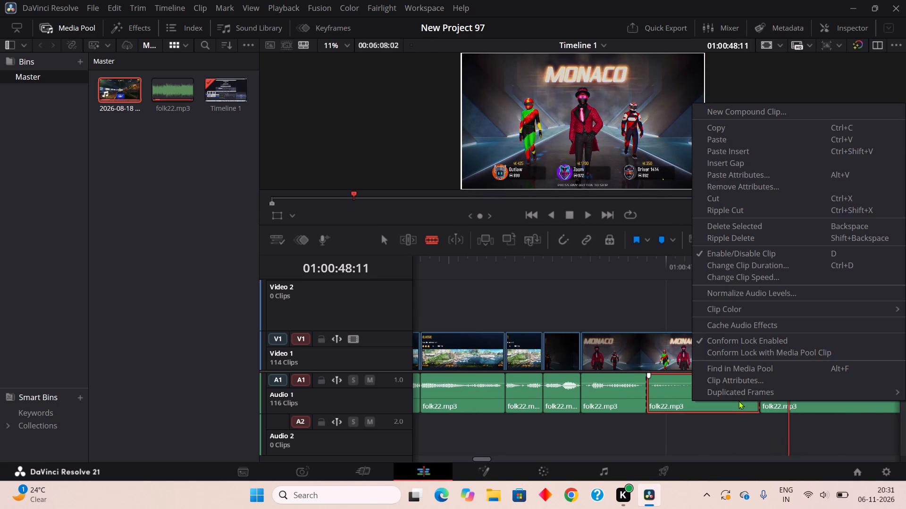
click(739, 207)
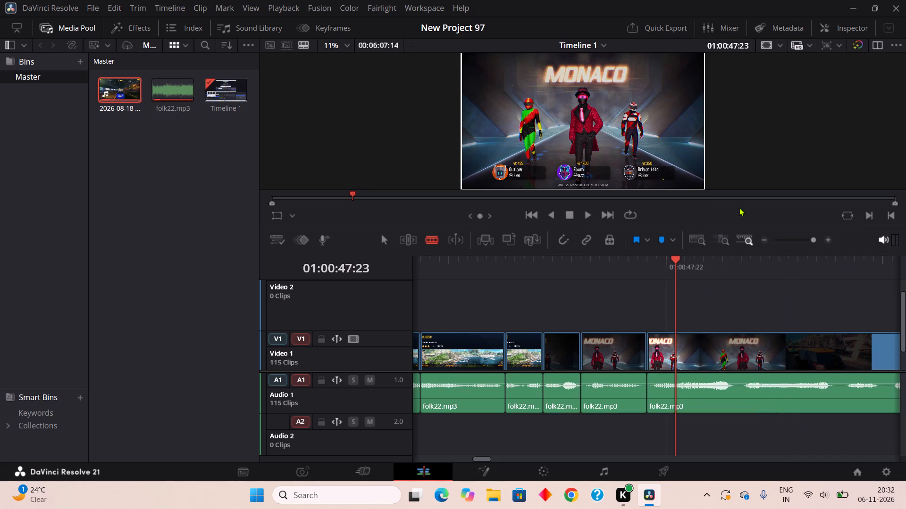
Blade folk22.mp3 around the gap from about 01:00:48:05 to 01:00:48:06 and ripple cut that one-frame piece.
click(735, 400)
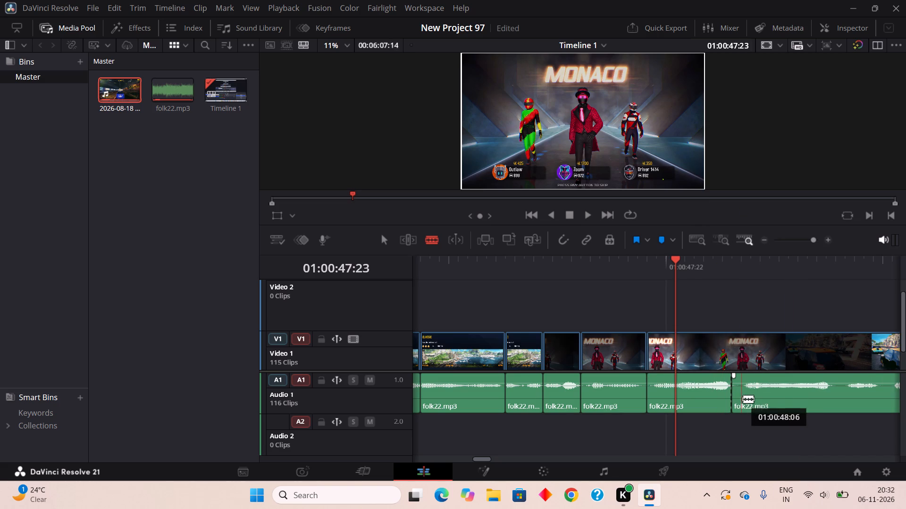
click(746, 403)
right_click(735, 401)
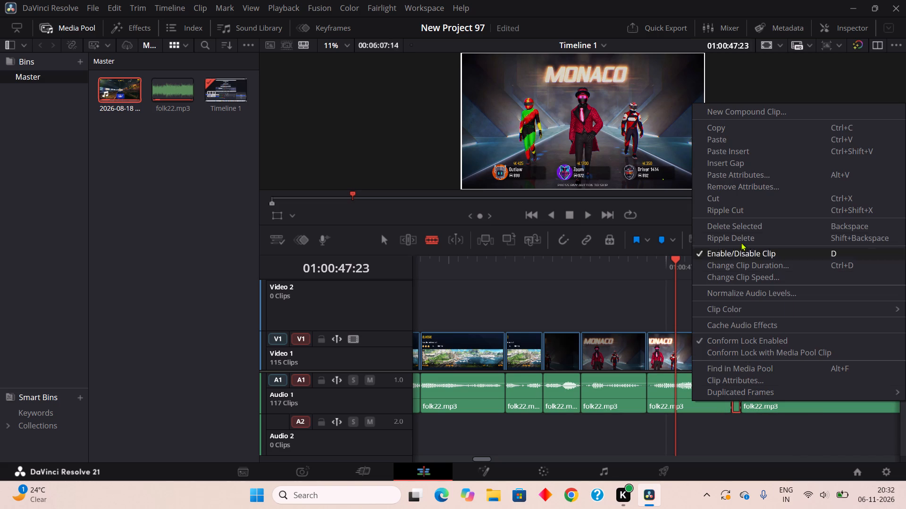
double_click(742, 209)
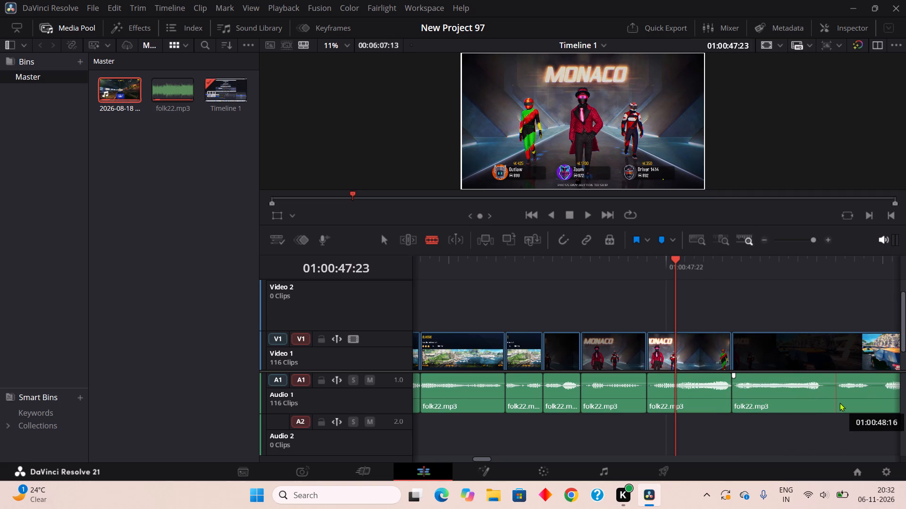
Blade folk22.mp3 around the silence from about 01:00:48:14 to 01:00:48:16 and ripple cut that two-frame piece.
click(825, 392)
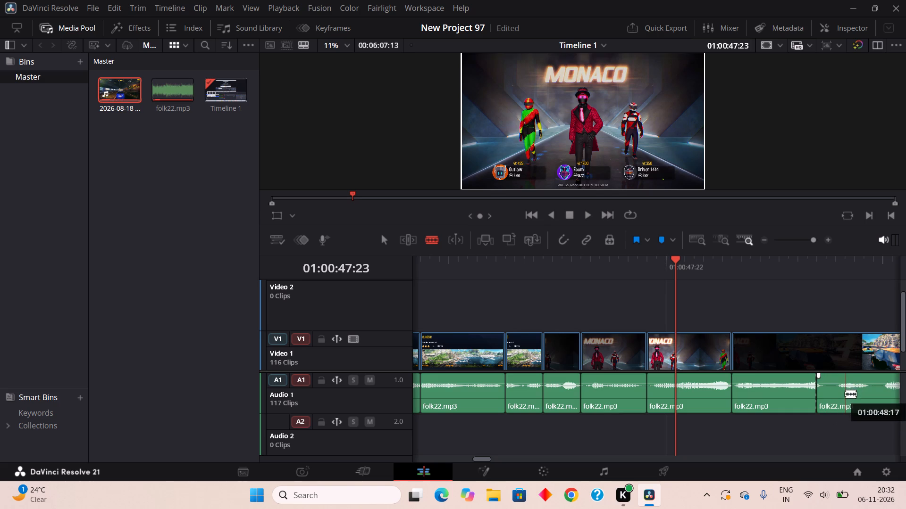
click(842, 399)
right_click(829, 394)
click(789, 205)
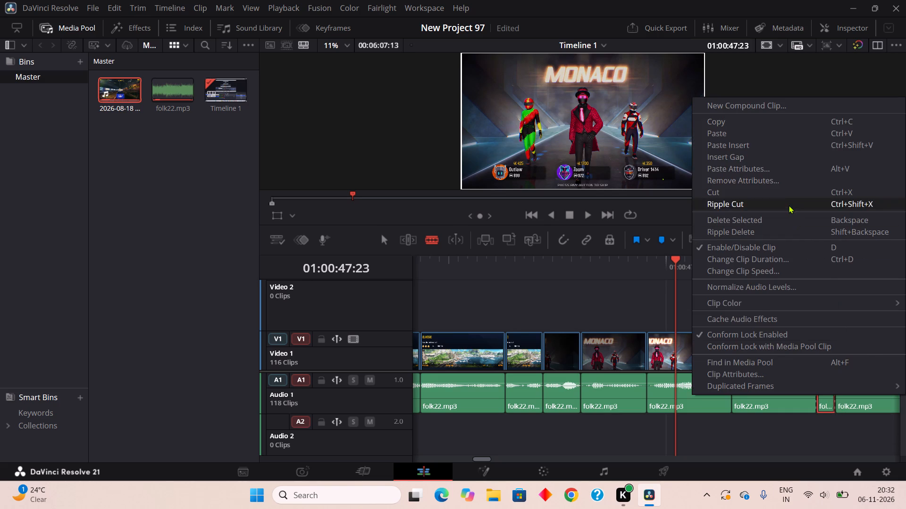
Blade folk22.mp3 around the silence from about 01:00:48:17 to 01:00:48:19 and ripple cut that two-frame piece.
click(853, 400)
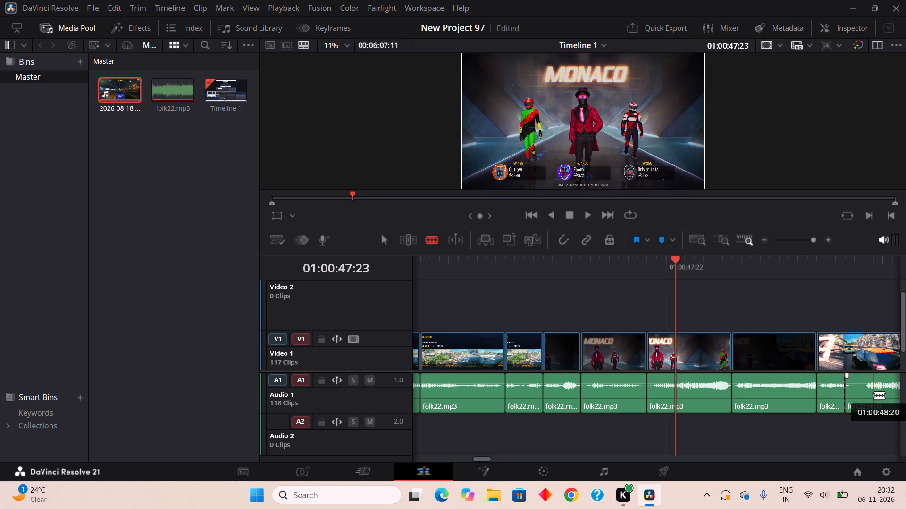
click(871, 400)
right_click(855, 394)
click(777, 203)
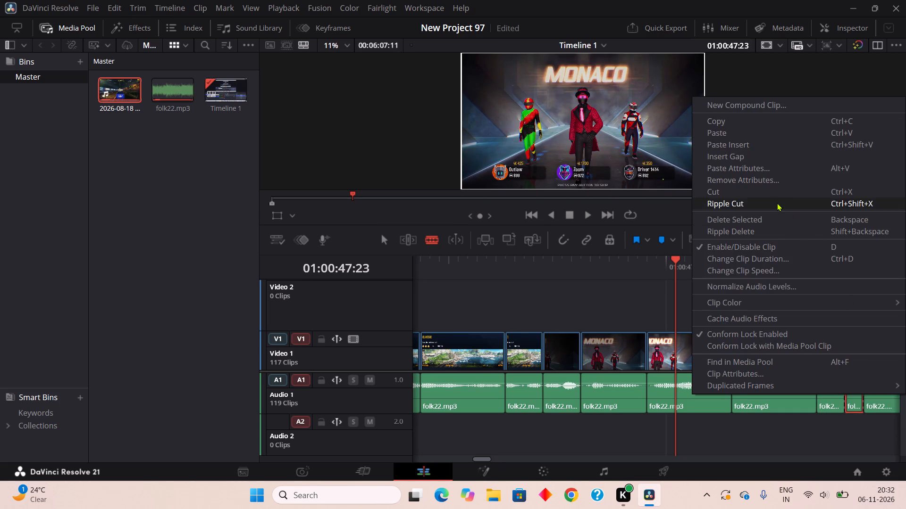